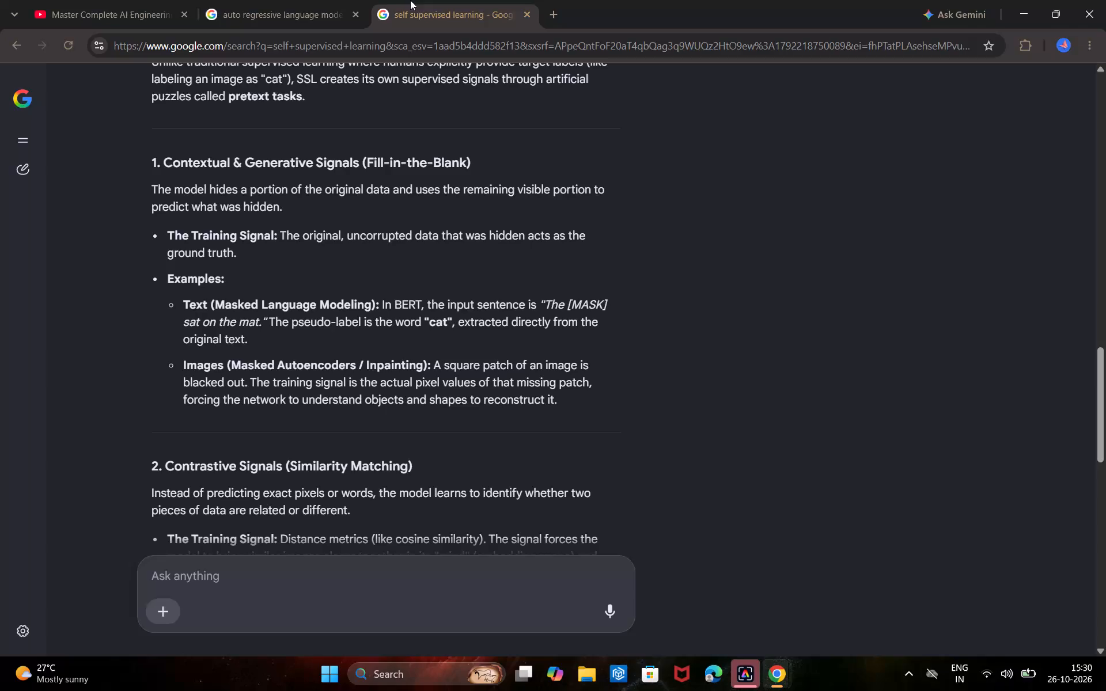
Close both open Chrome windows and the Adobe Express Photos window to clear the desktop.
click(1088, 0)
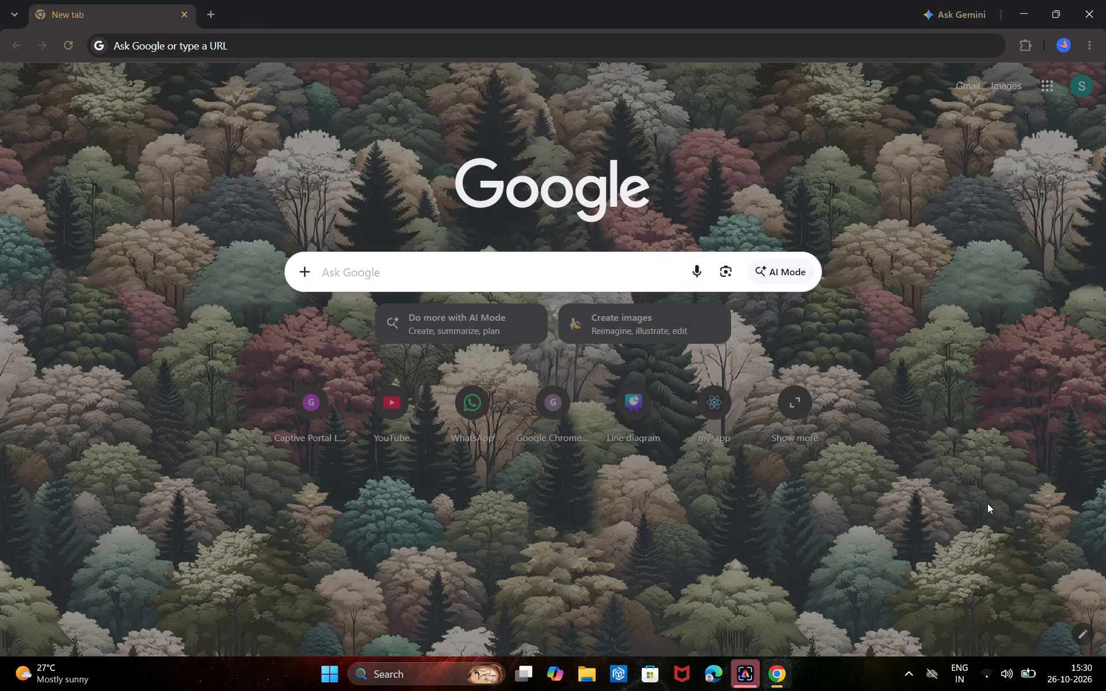
click(1100, 0)
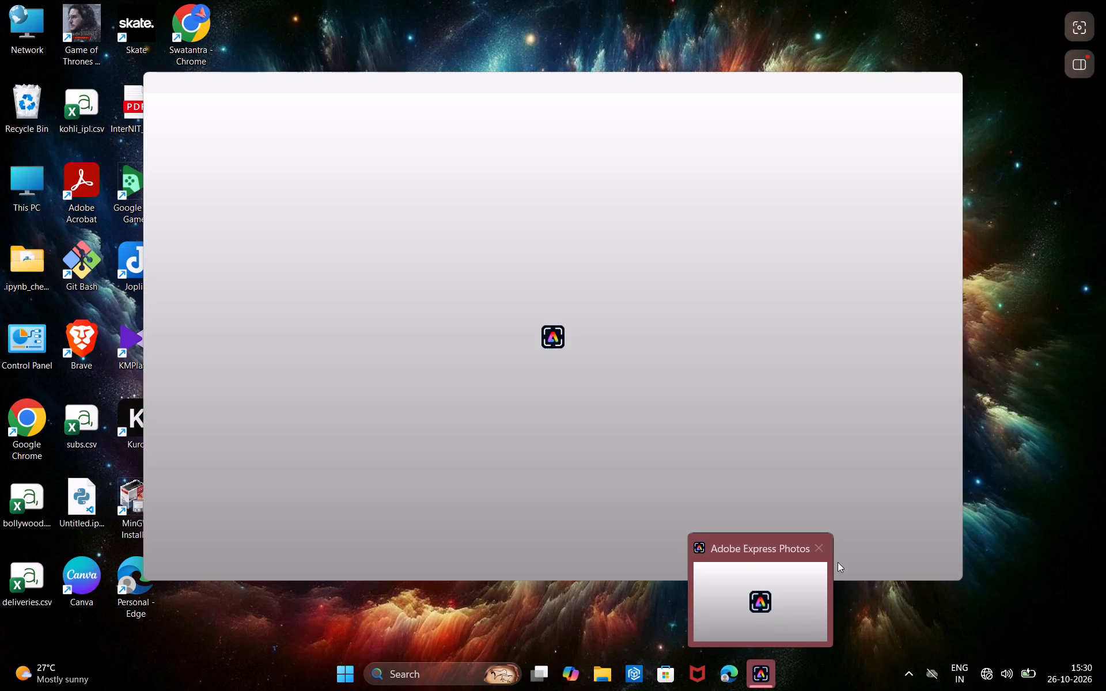
click(823, 541)
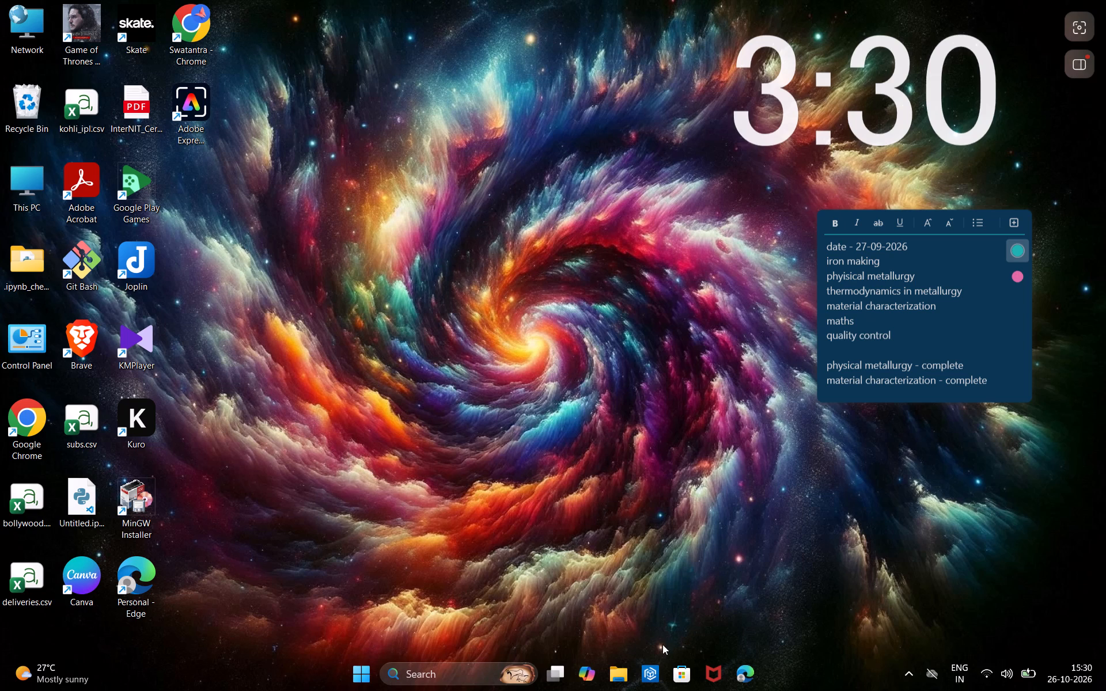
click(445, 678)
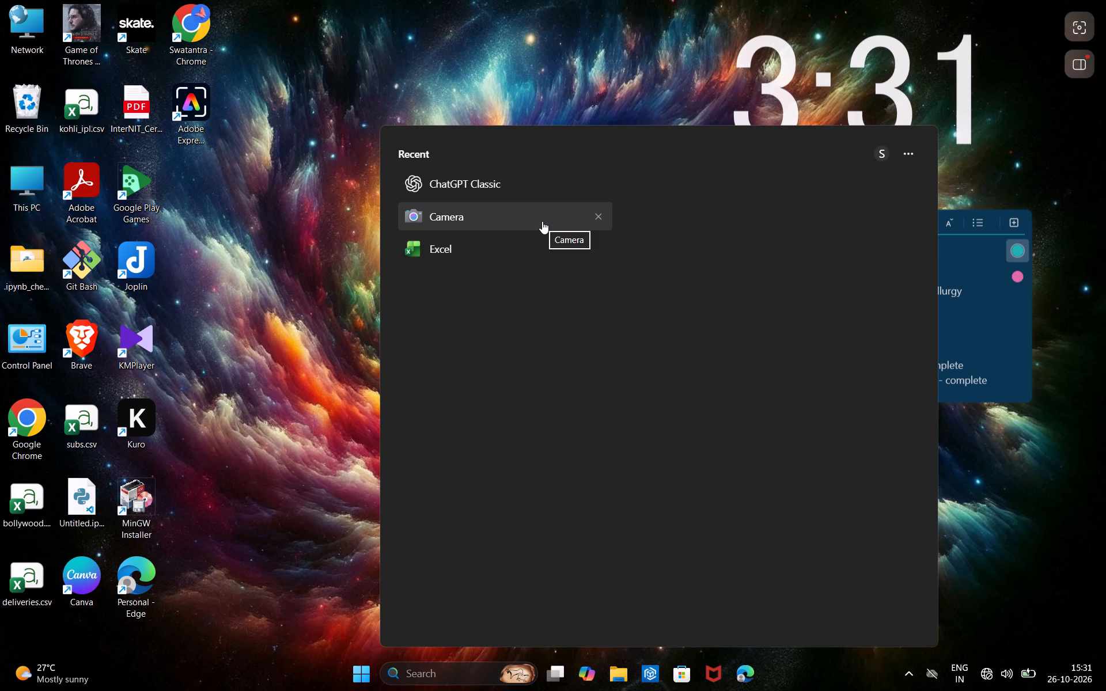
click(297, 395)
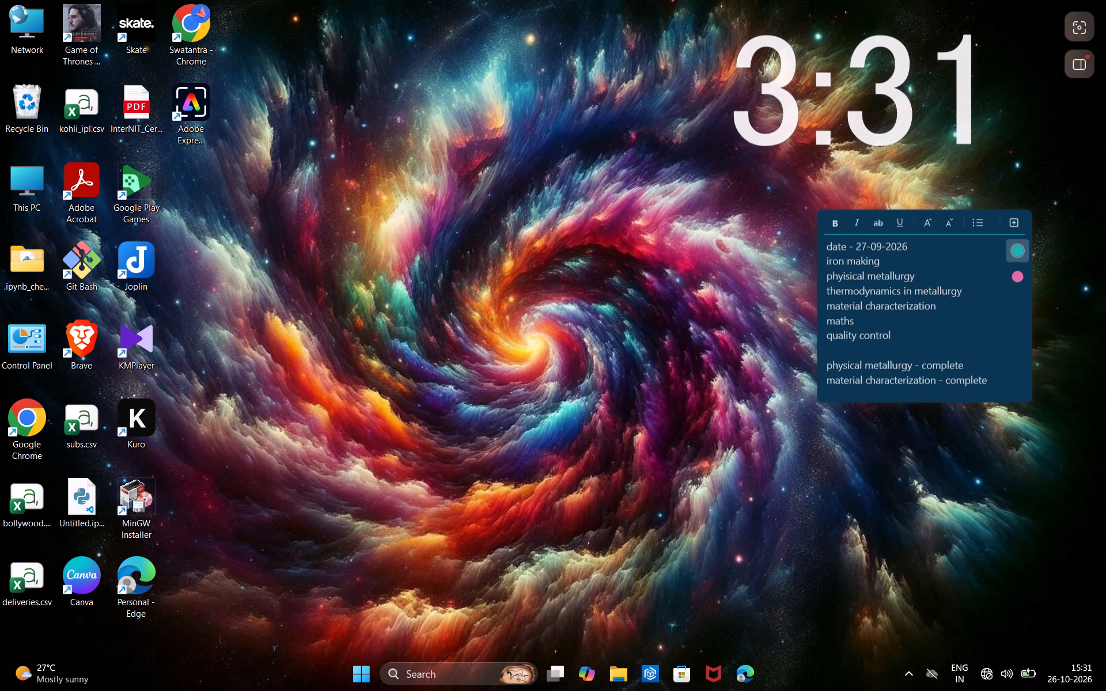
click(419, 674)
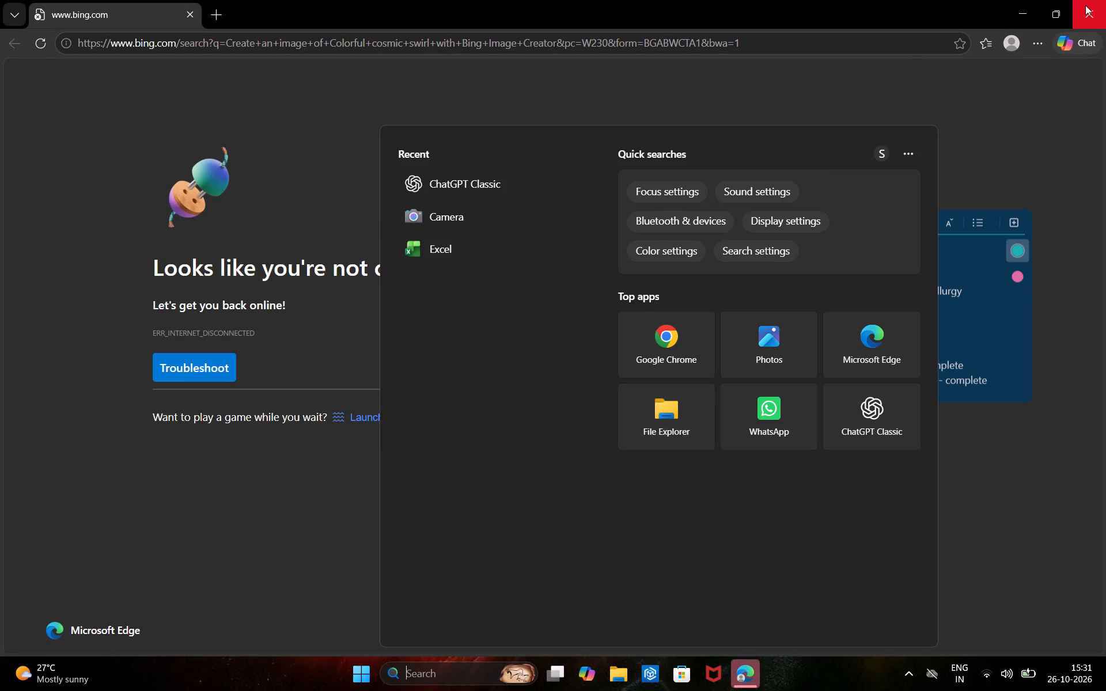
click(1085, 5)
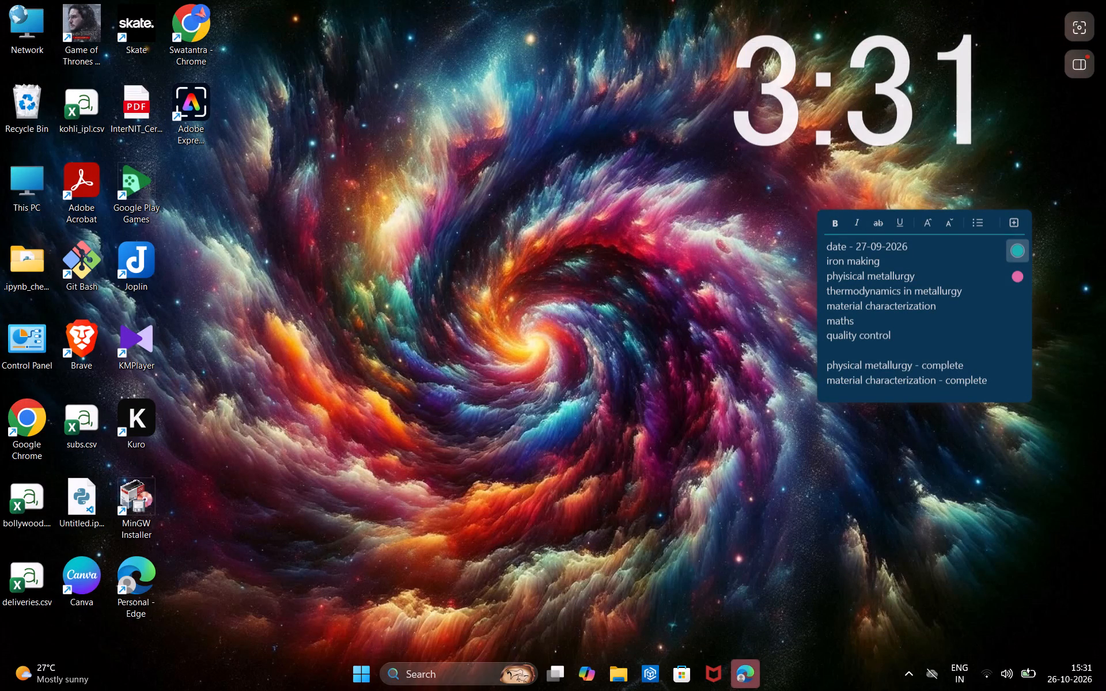
Launch Excel from the Windows search and create a new blank workbook.
click(460, 682)
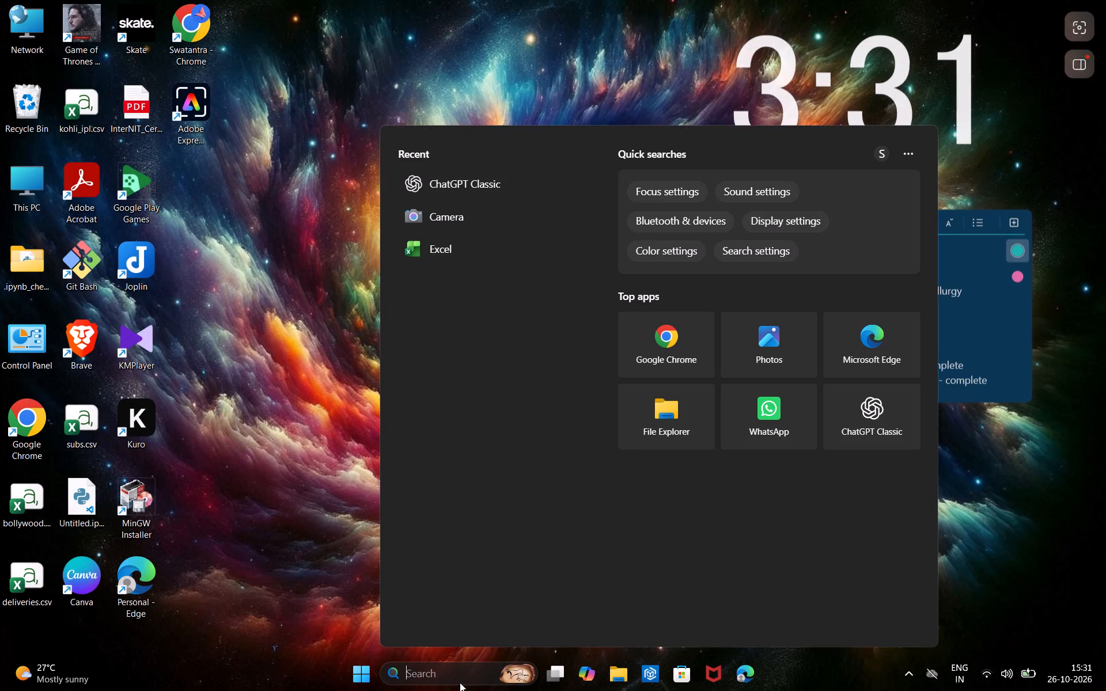
click(497, 261)
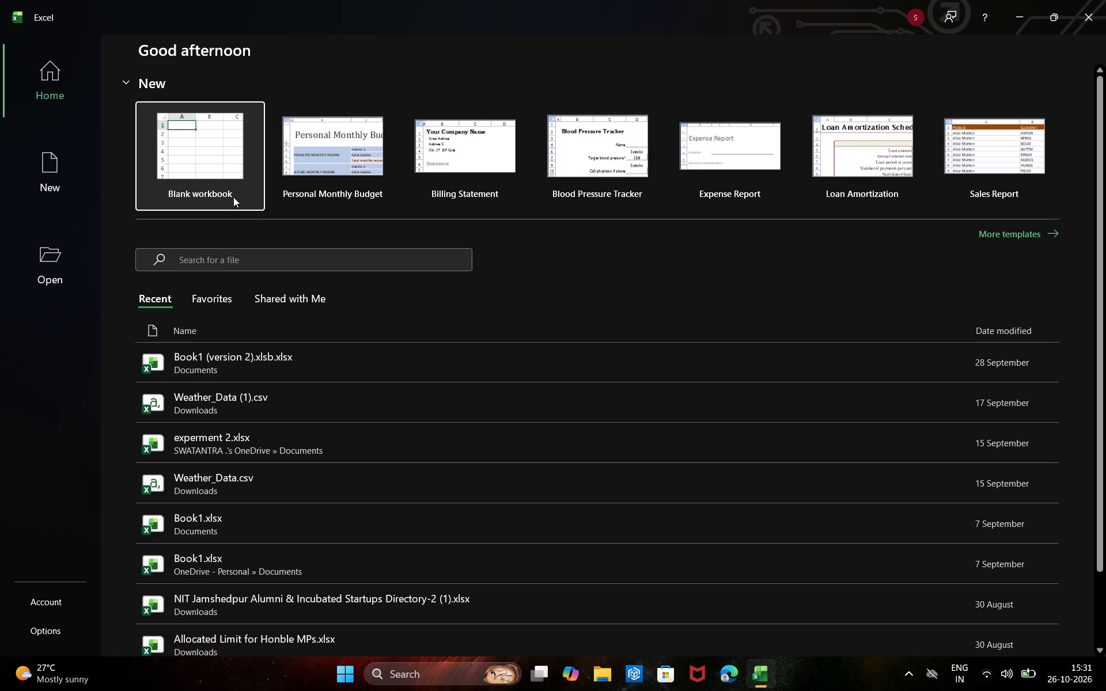
double_click(198, 173)
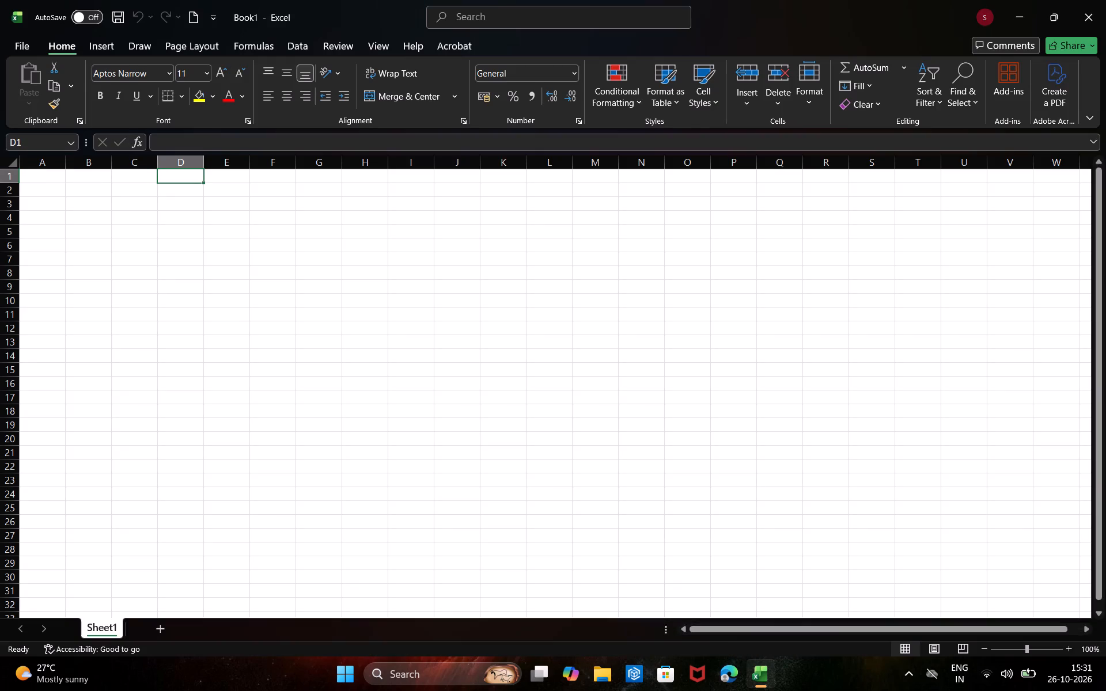
Widen column A of Sheet1 to about twice its default width.
click(58, 179)
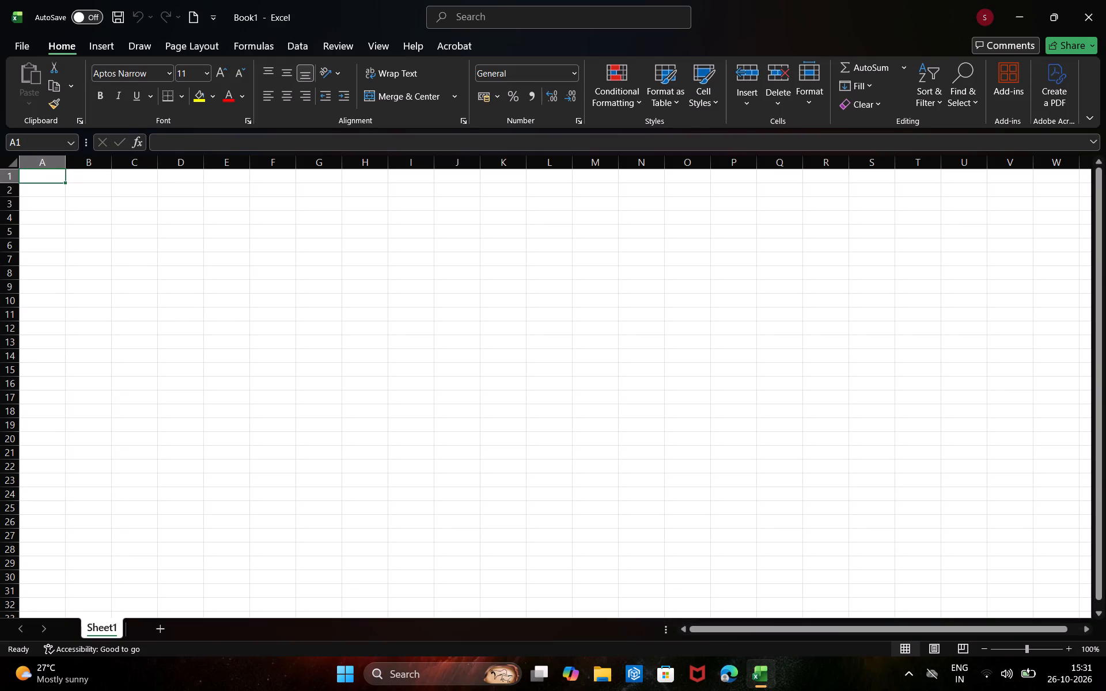
drag(65, 165, 111, 158)
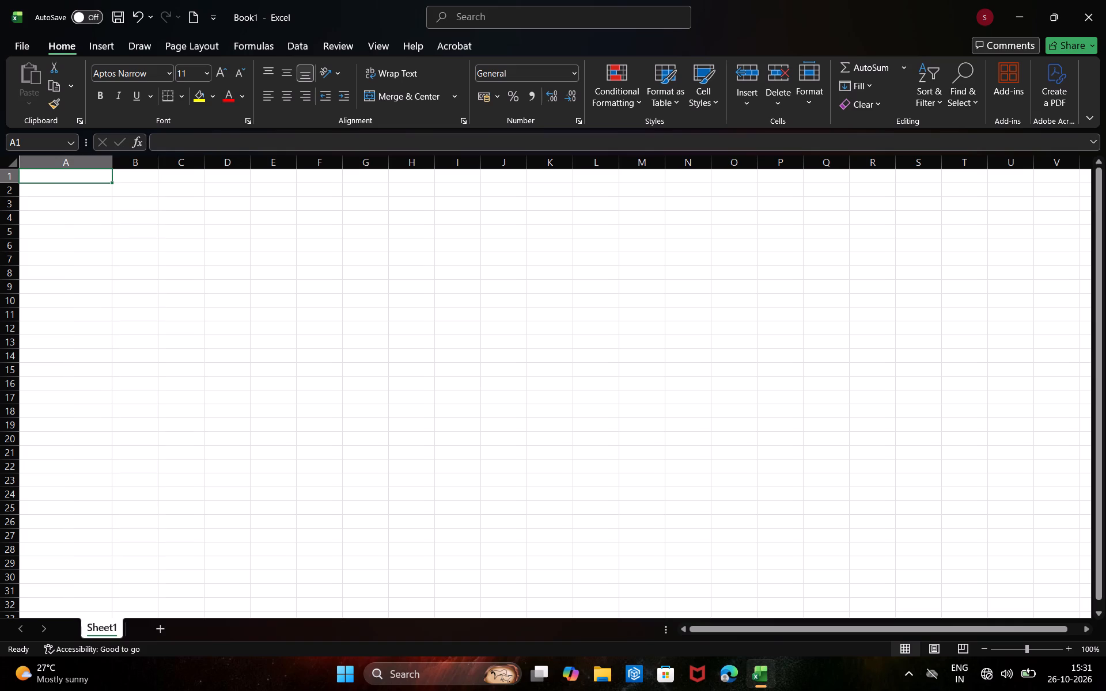
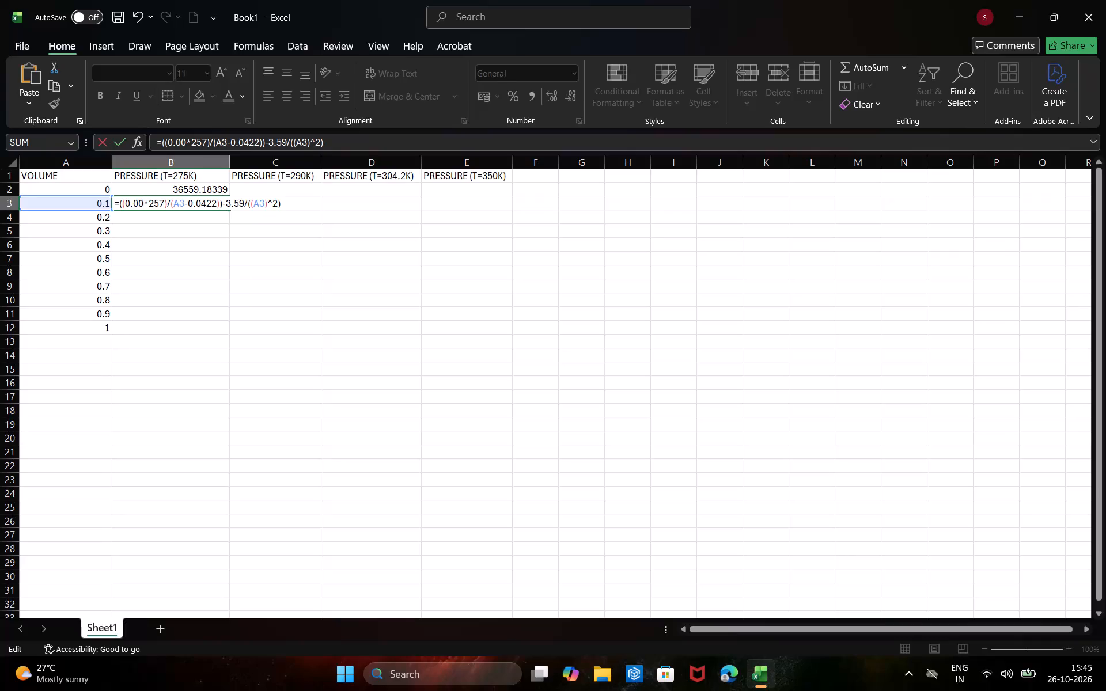
Set the gas constant in cell B3's pressure formula to 0.0821.
key(BackSpace)
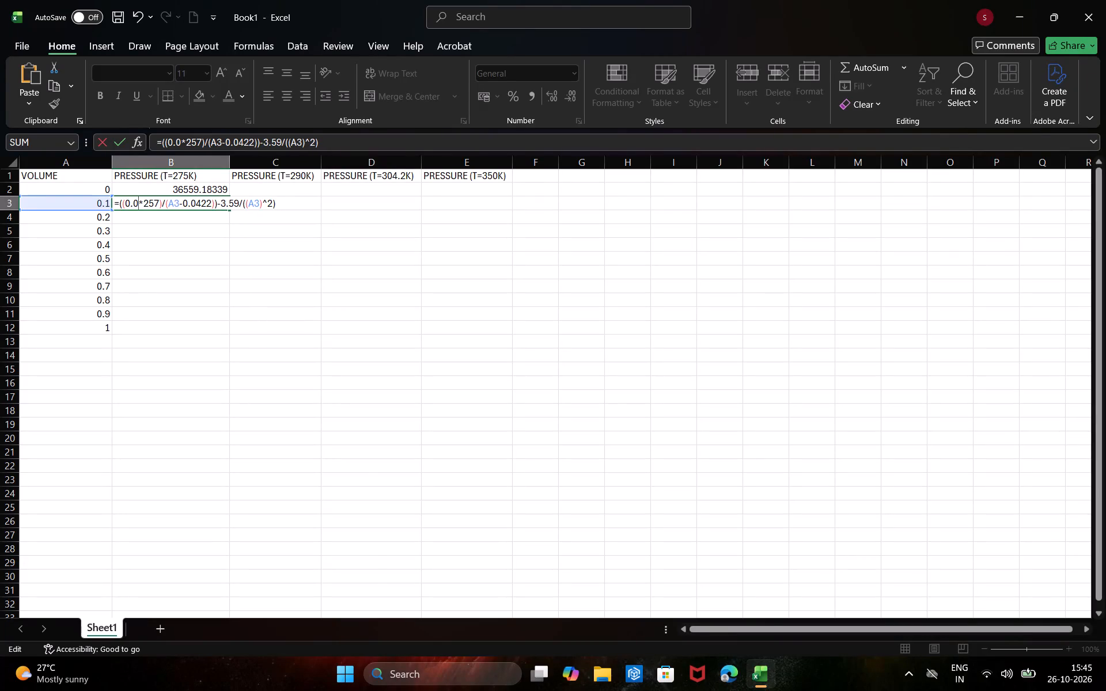
text(821)
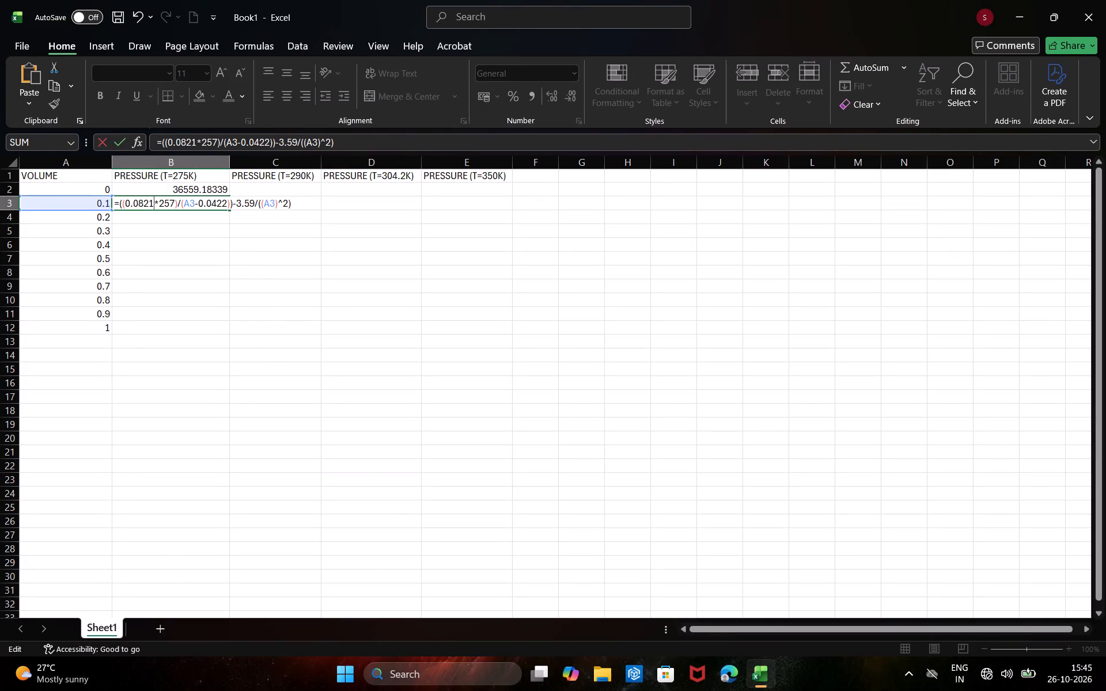
key(Return)
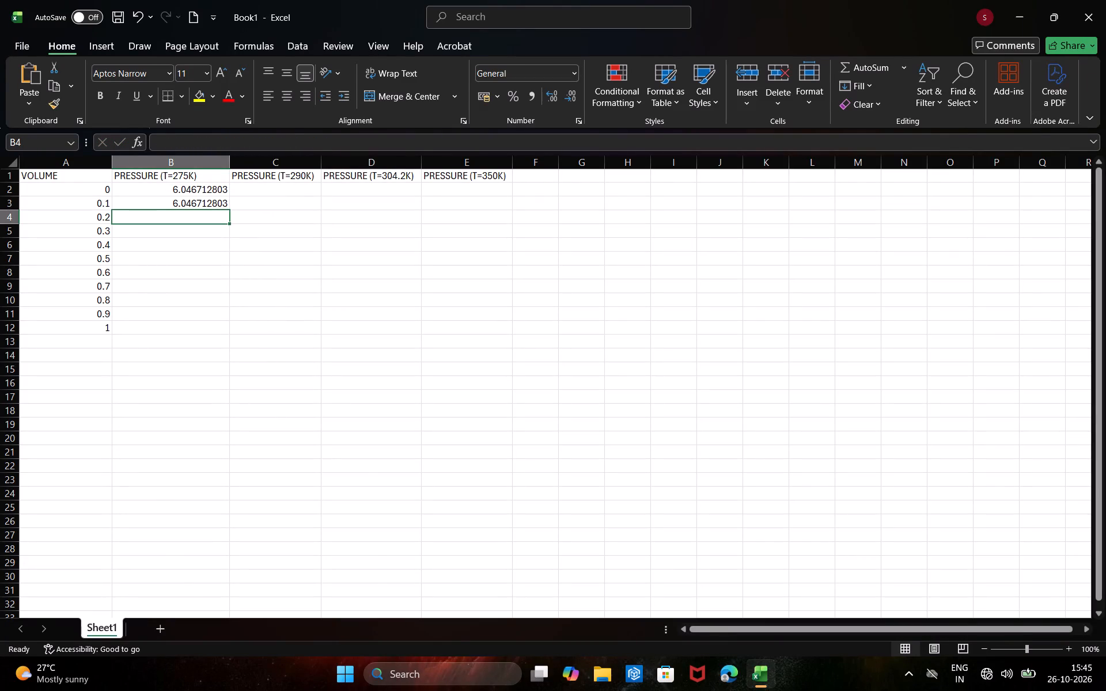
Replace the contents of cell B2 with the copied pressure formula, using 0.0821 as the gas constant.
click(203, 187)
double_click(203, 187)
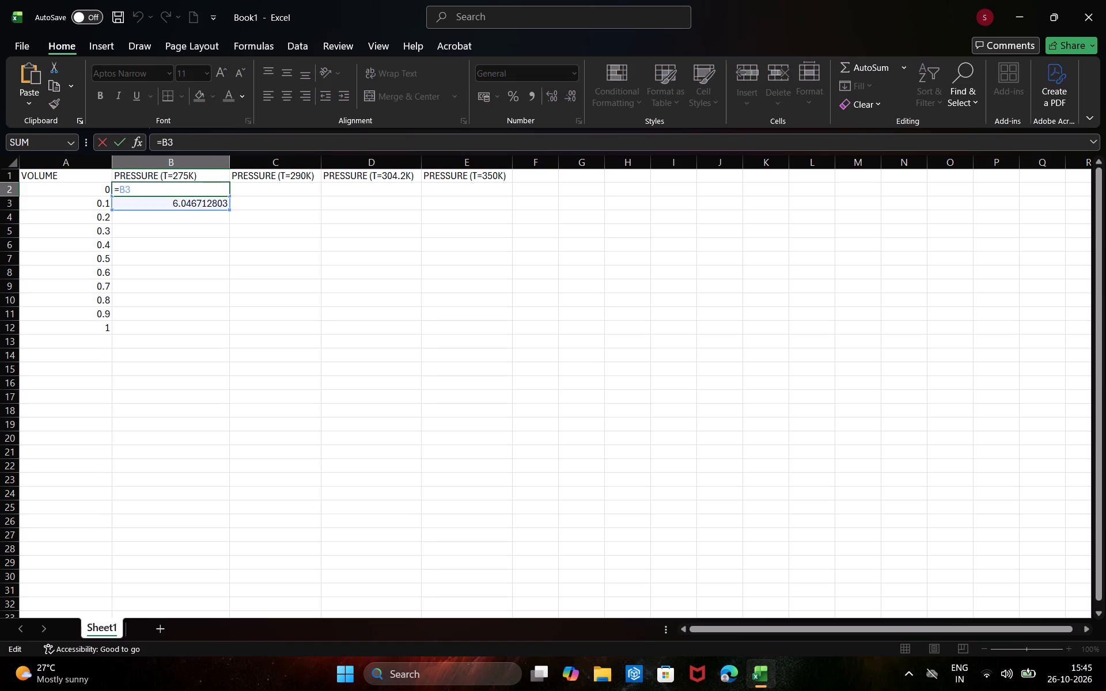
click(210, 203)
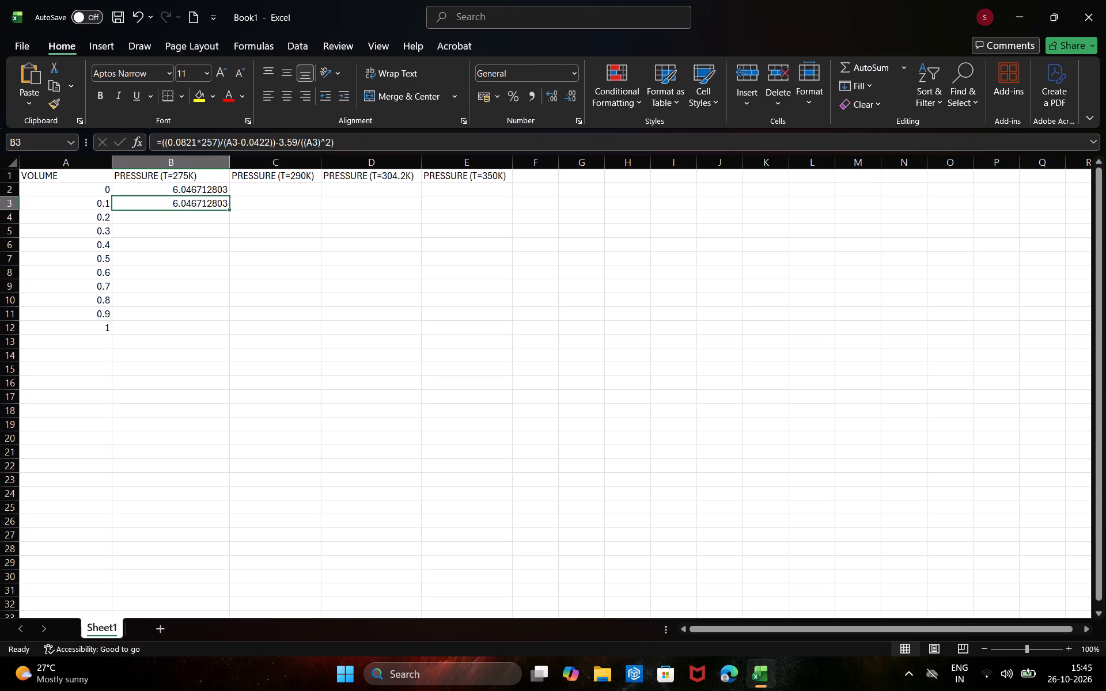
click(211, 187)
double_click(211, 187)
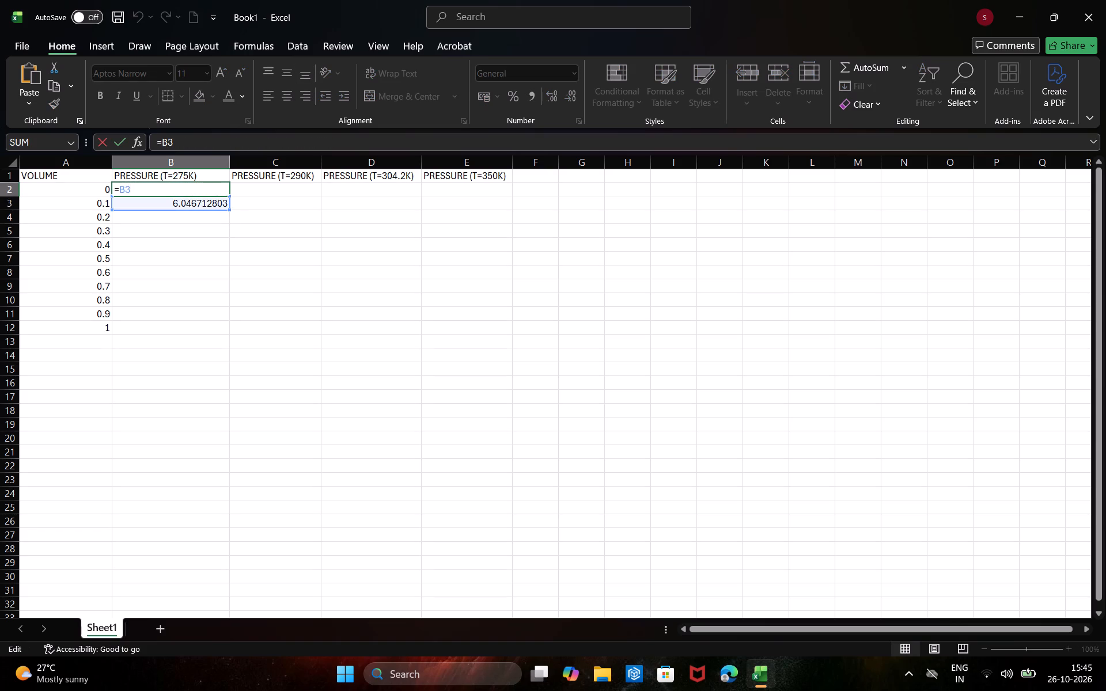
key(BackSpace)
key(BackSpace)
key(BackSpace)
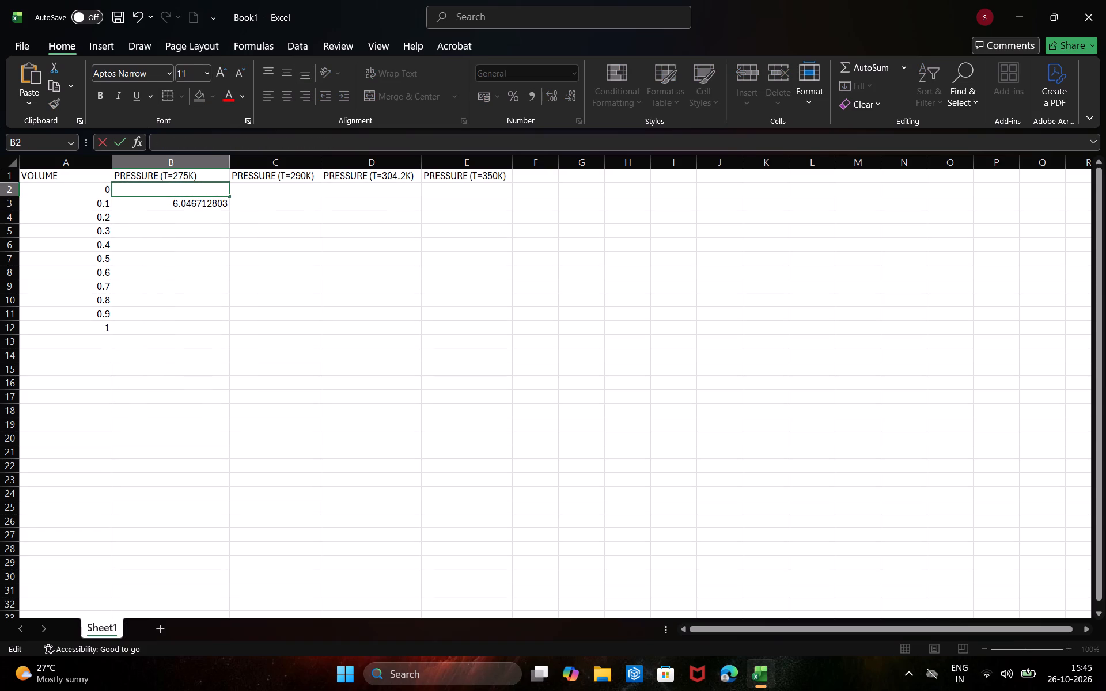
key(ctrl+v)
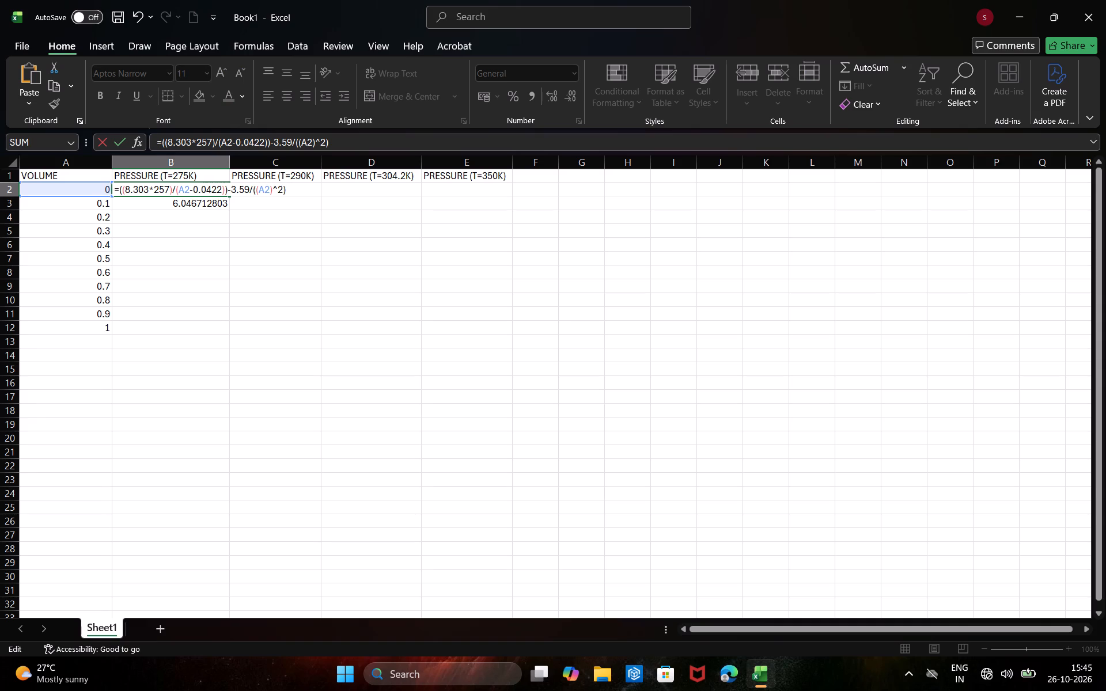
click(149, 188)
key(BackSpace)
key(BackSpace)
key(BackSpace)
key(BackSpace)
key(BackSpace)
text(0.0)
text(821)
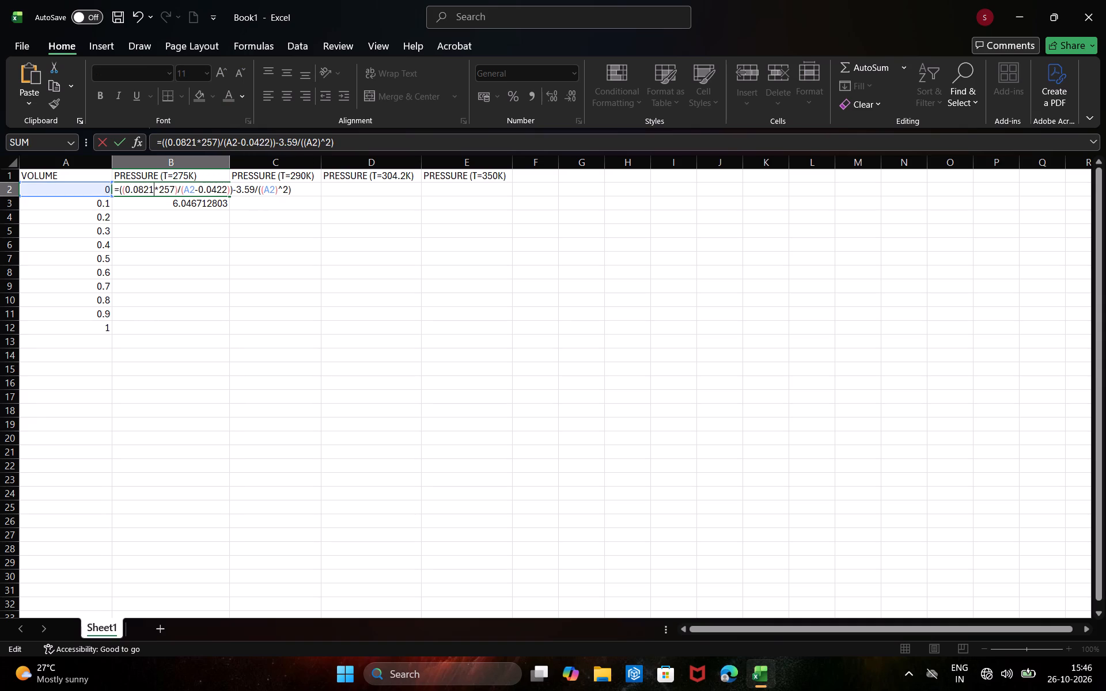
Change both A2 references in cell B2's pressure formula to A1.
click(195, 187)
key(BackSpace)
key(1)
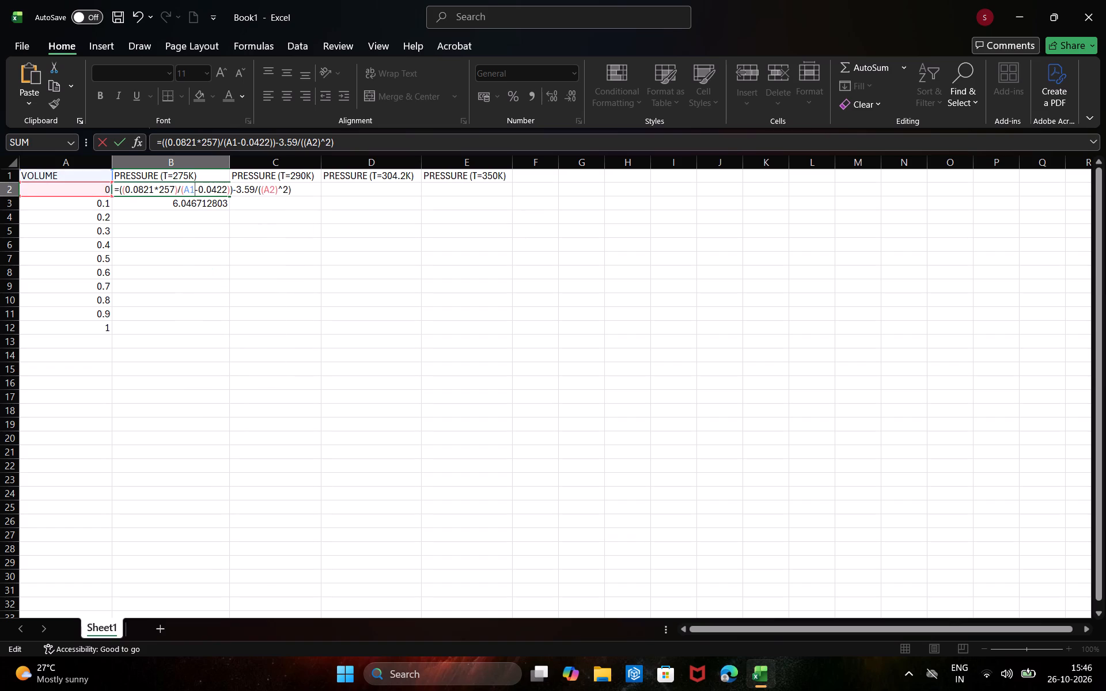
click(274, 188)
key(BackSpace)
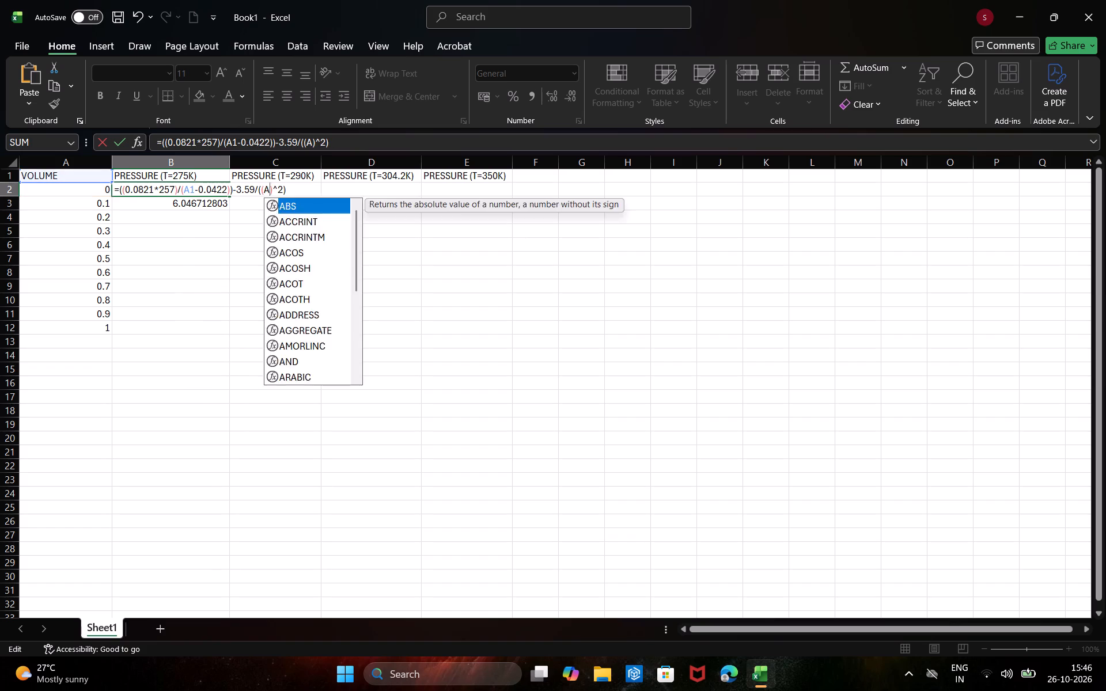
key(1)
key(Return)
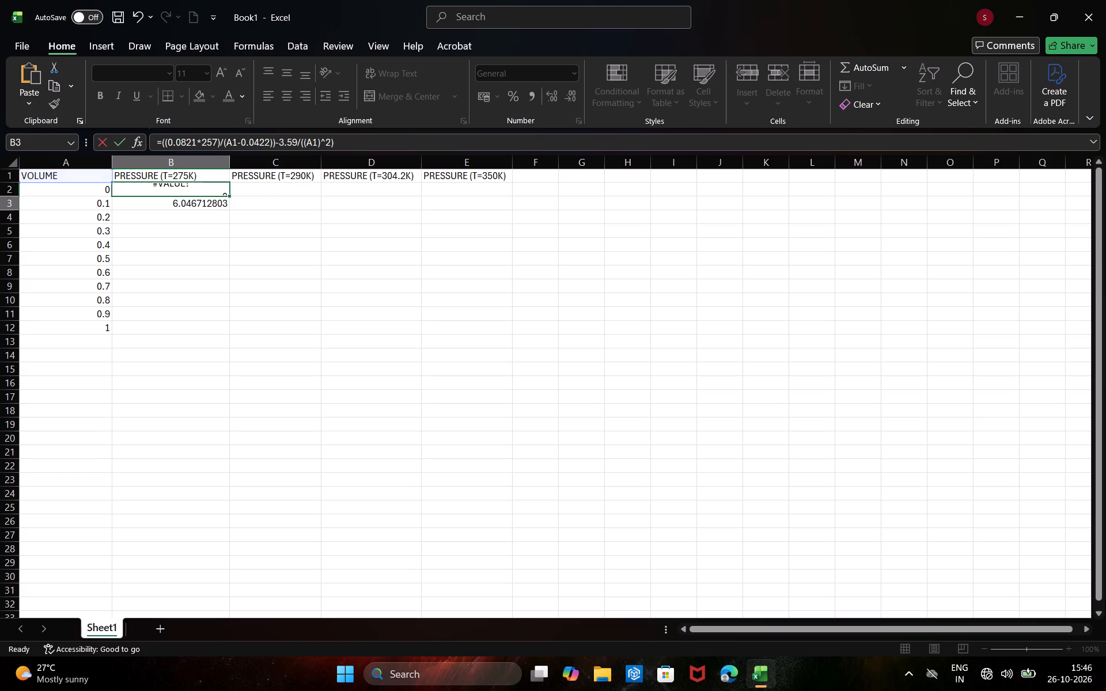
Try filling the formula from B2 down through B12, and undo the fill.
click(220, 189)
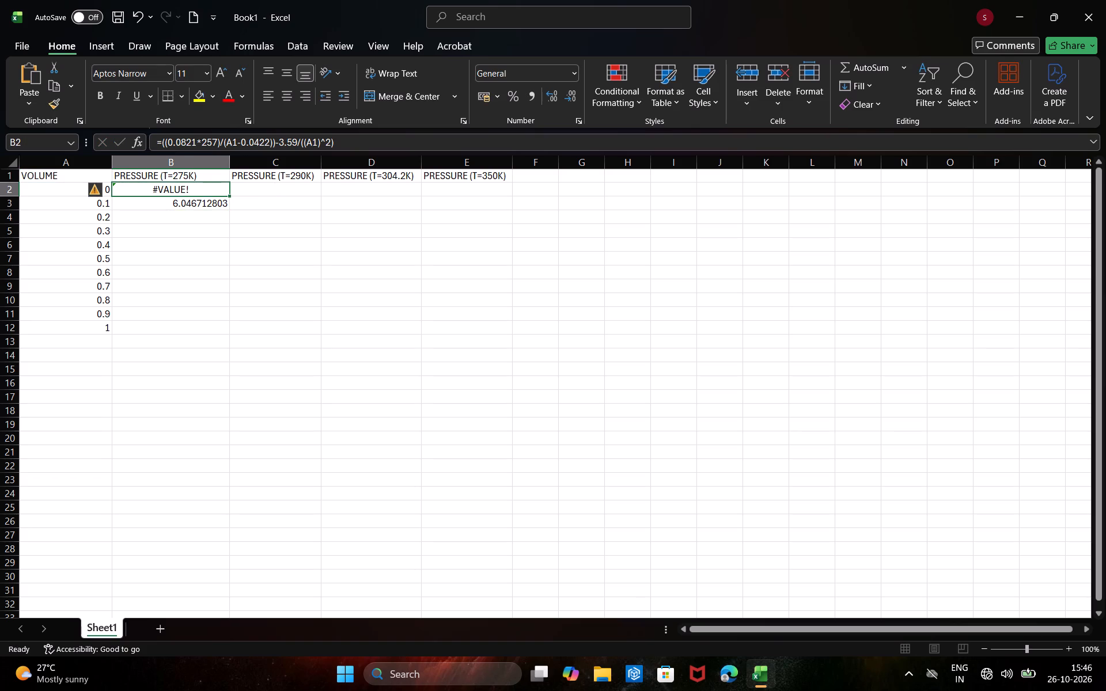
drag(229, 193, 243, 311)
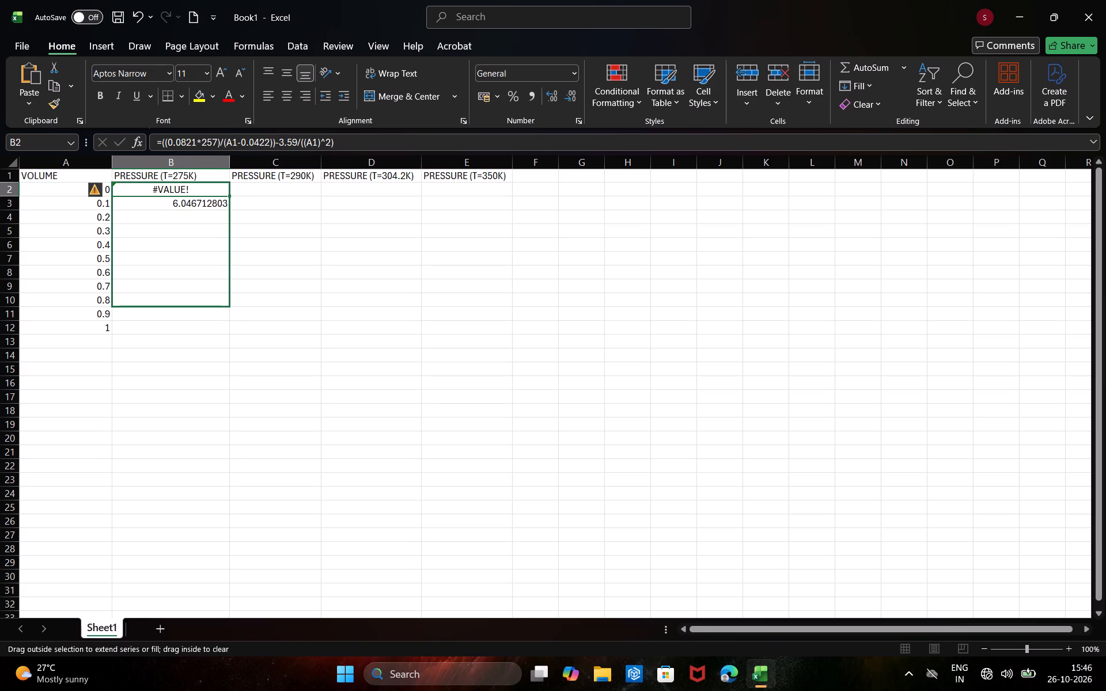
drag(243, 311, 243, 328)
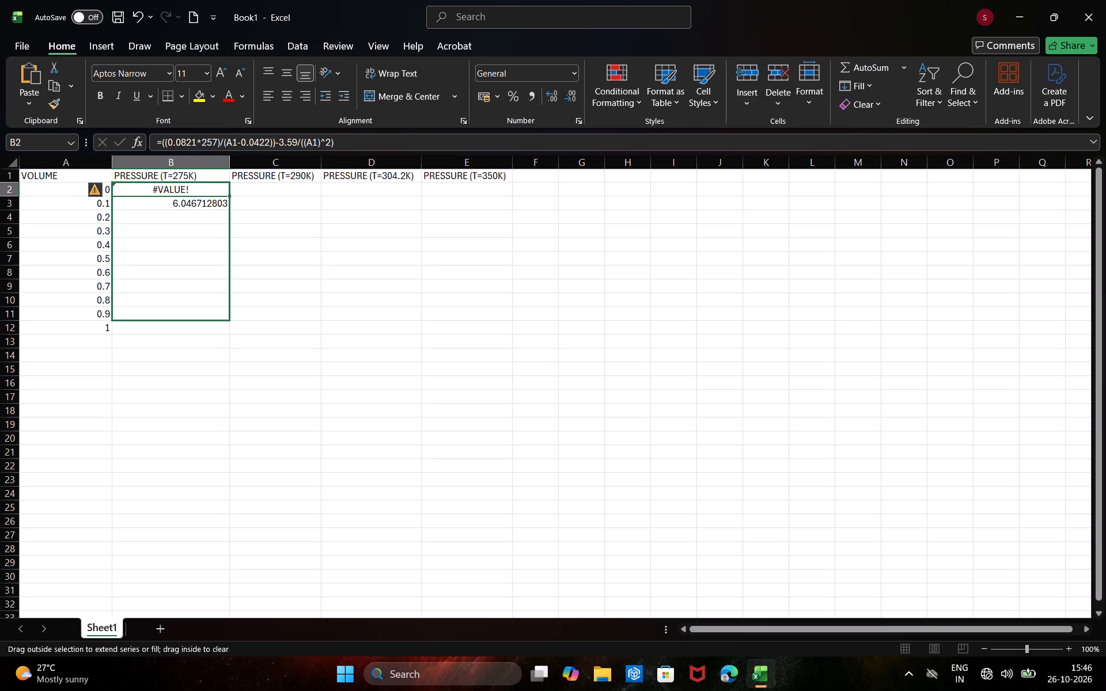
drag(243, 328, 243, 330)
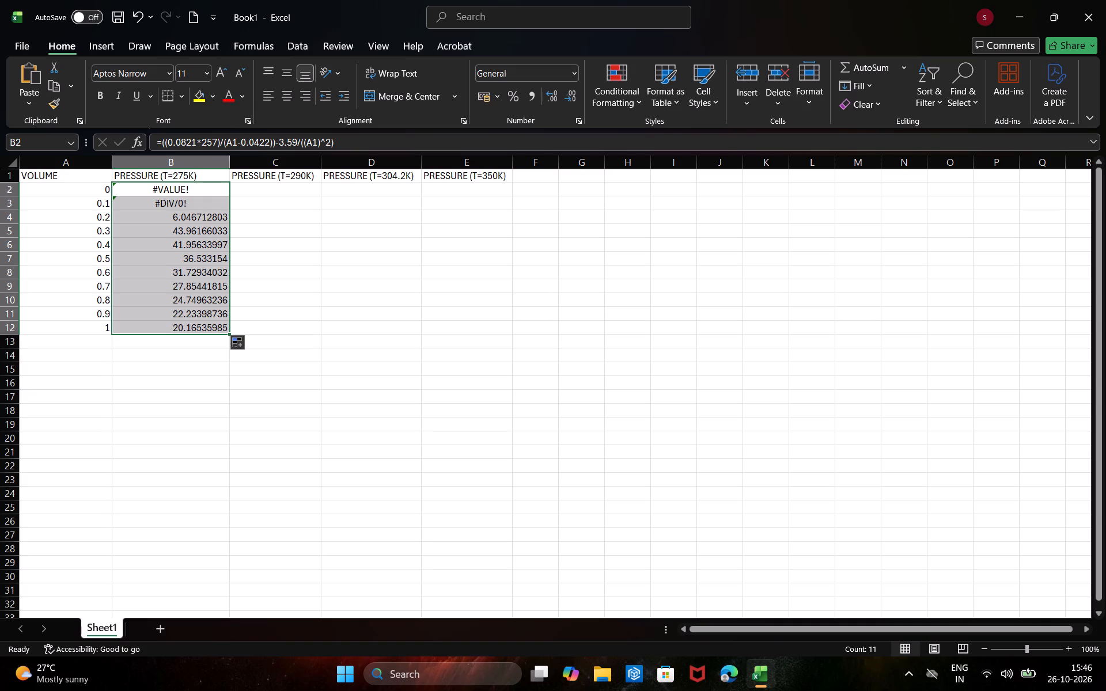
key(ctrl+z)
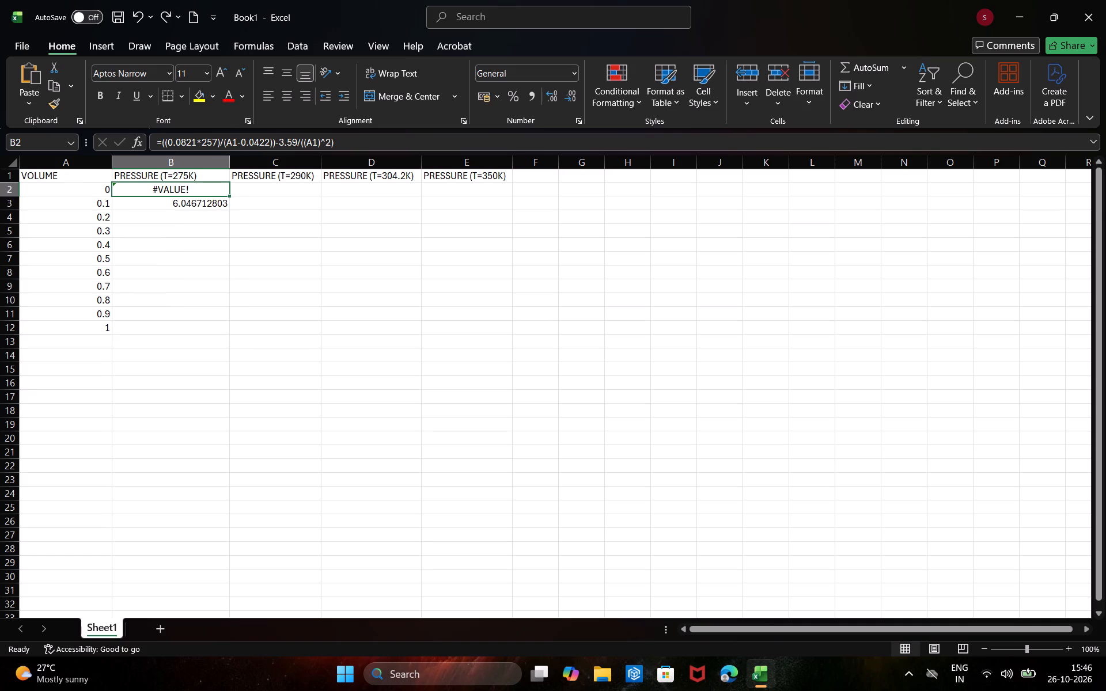
Fill the pressure formula from cell B3 down through B12.
click(209, 208)
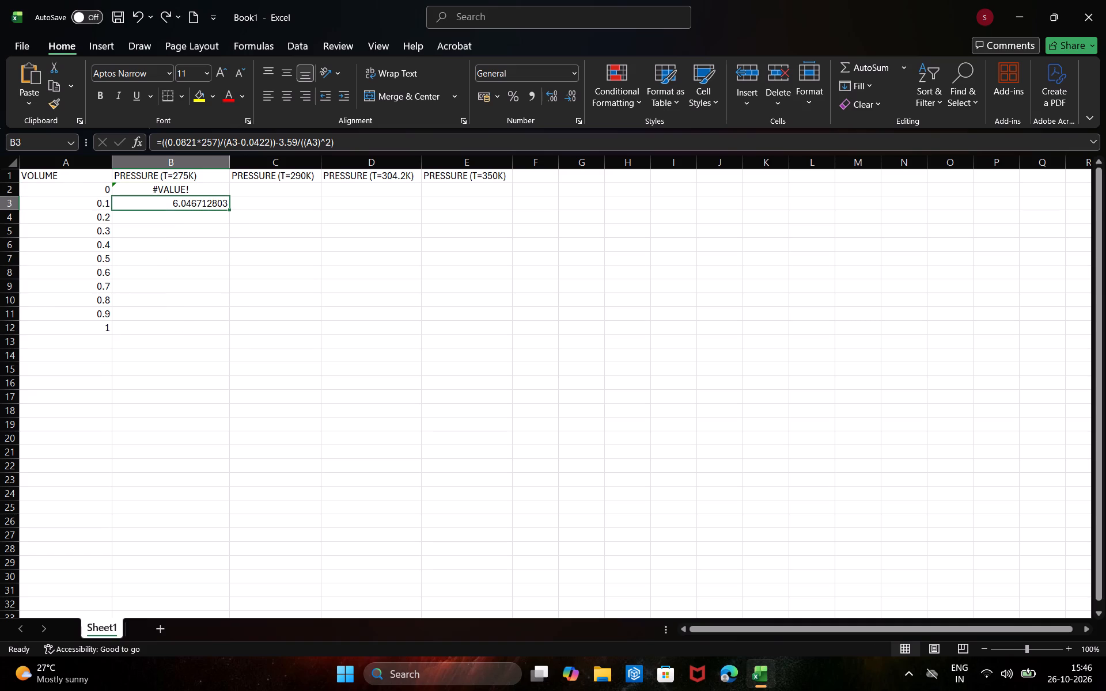
drag(230, 209, 239, 332)
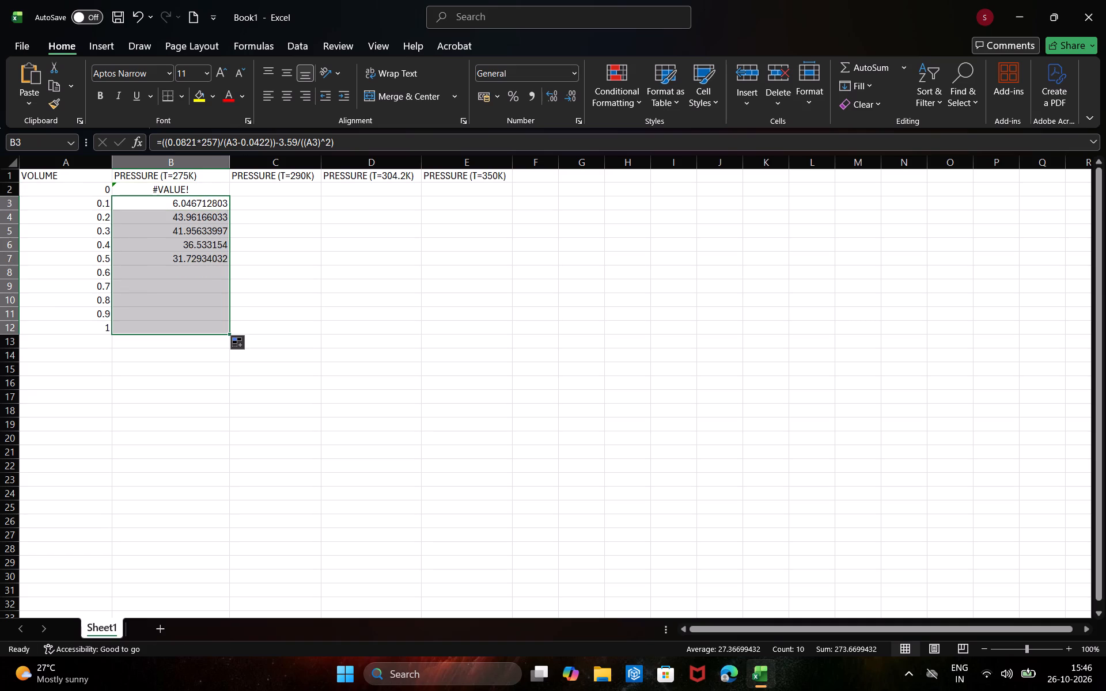
click(307, 321)
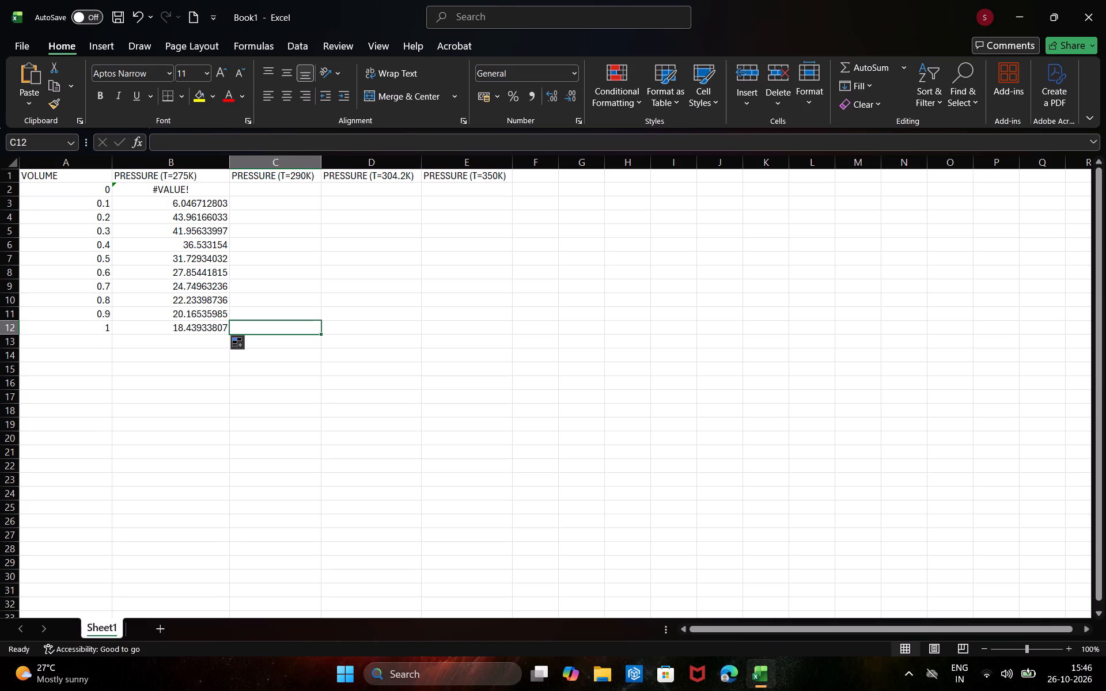
Replace the formula in cell B2 with the text INFINITY.
click(206, 190)
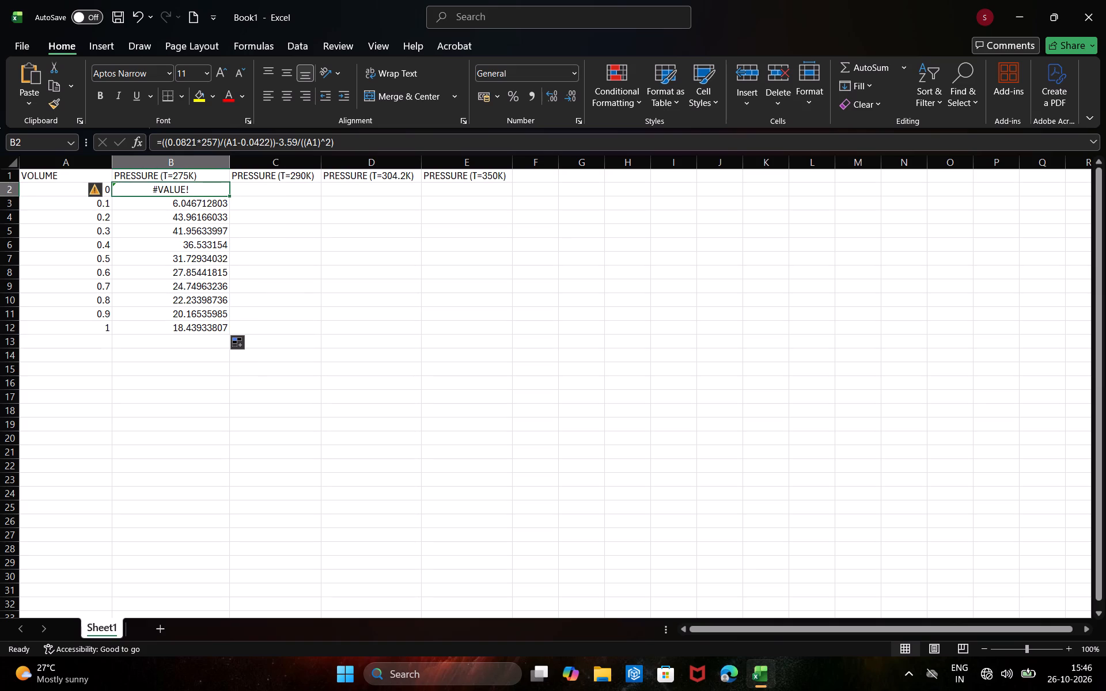
key(BackSpace)
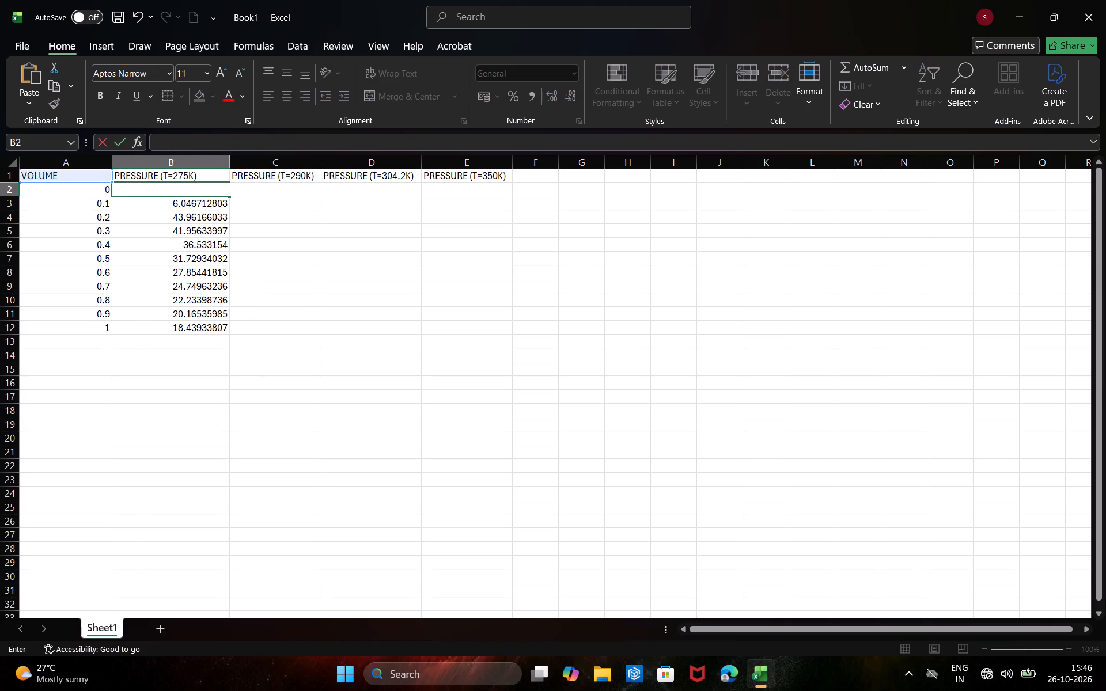
text(INFINITY)
key(space)
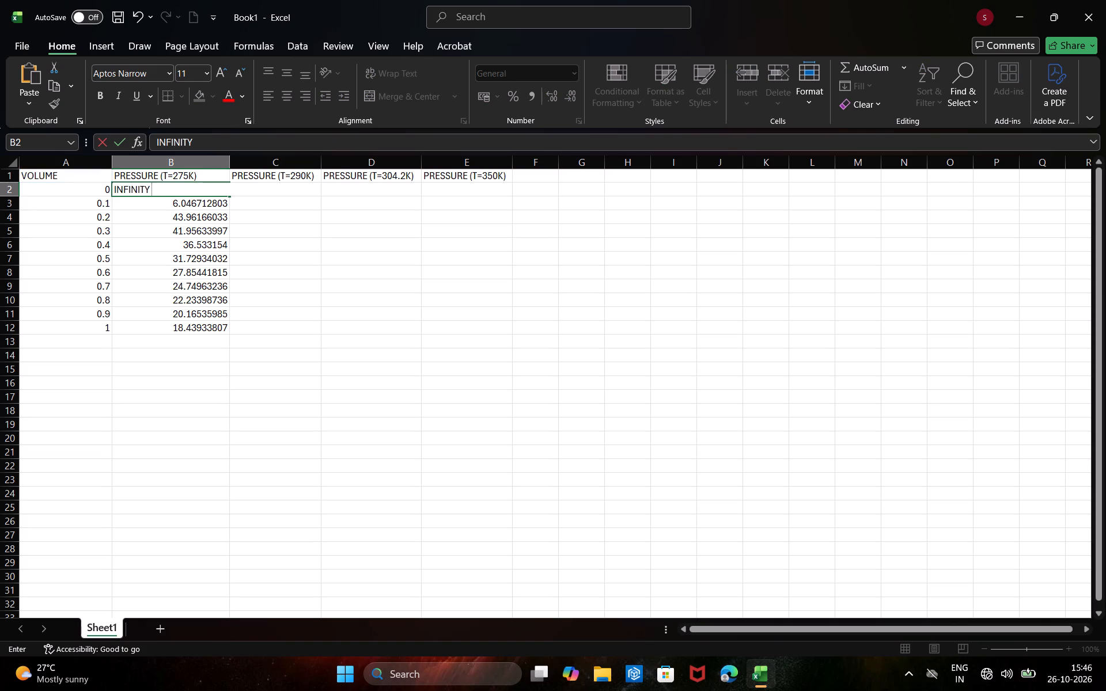
key(Return)
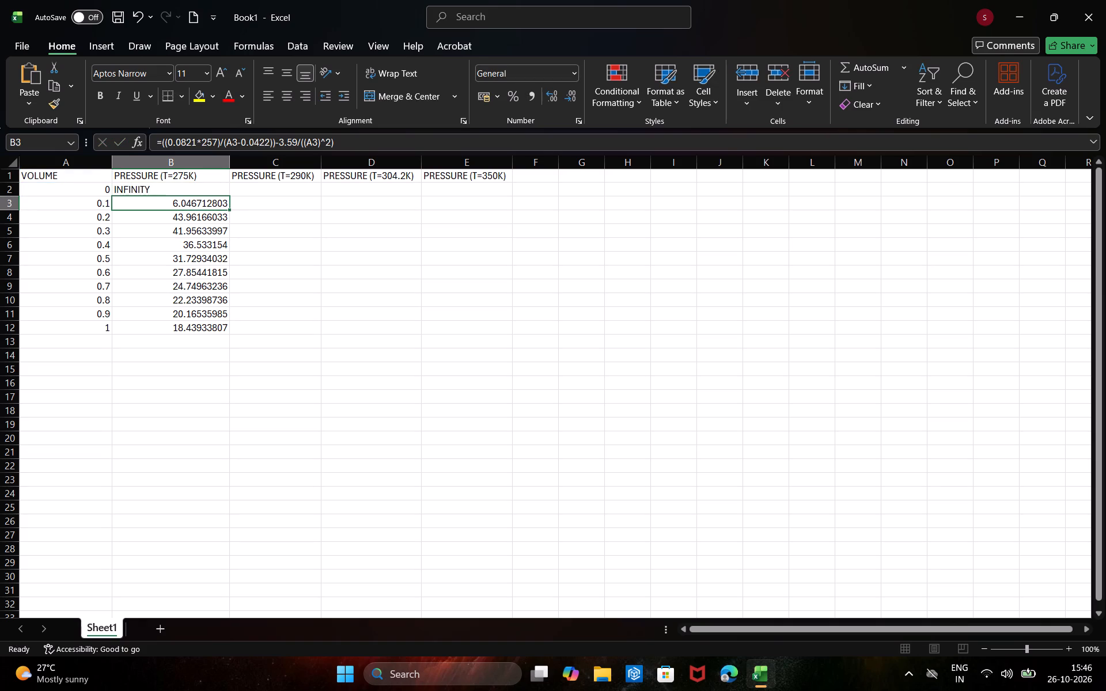
Center the contents of column B horizontally.
click(227, 358)
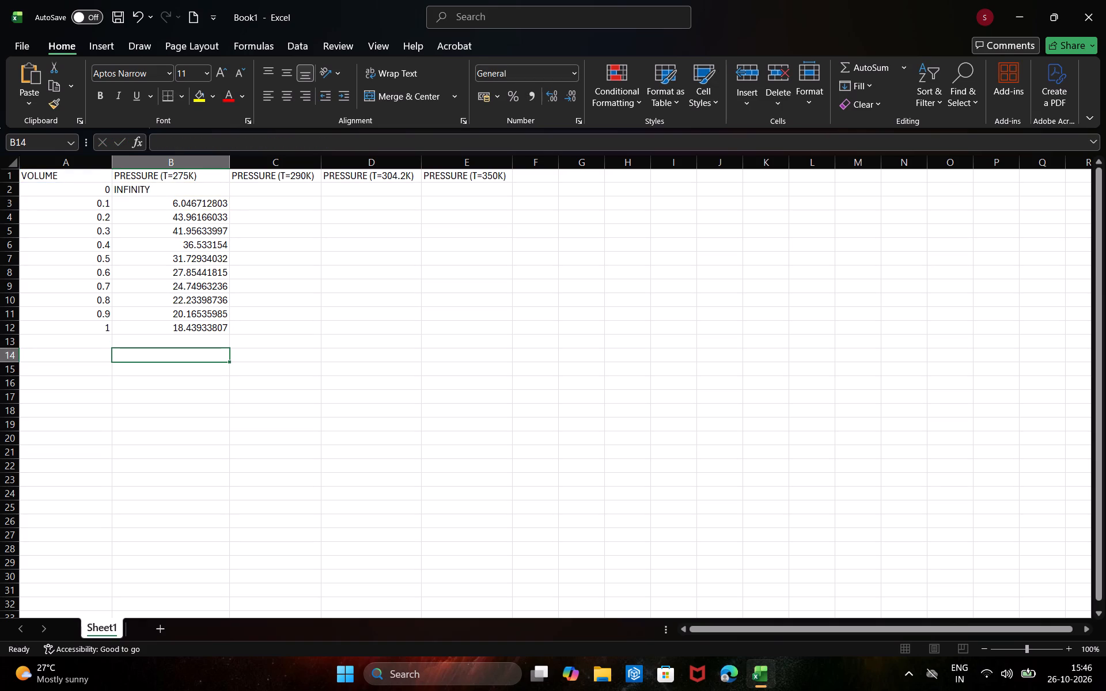
click(208, 165)
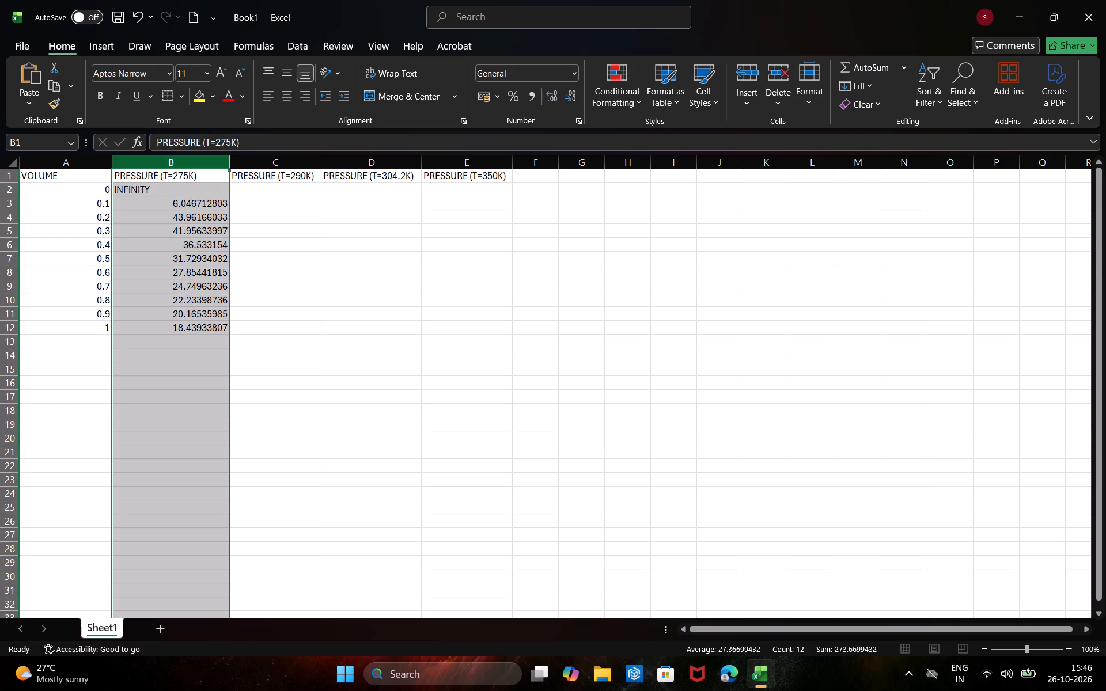
click(287, 74)
click(287, 74)
click(291, 96)
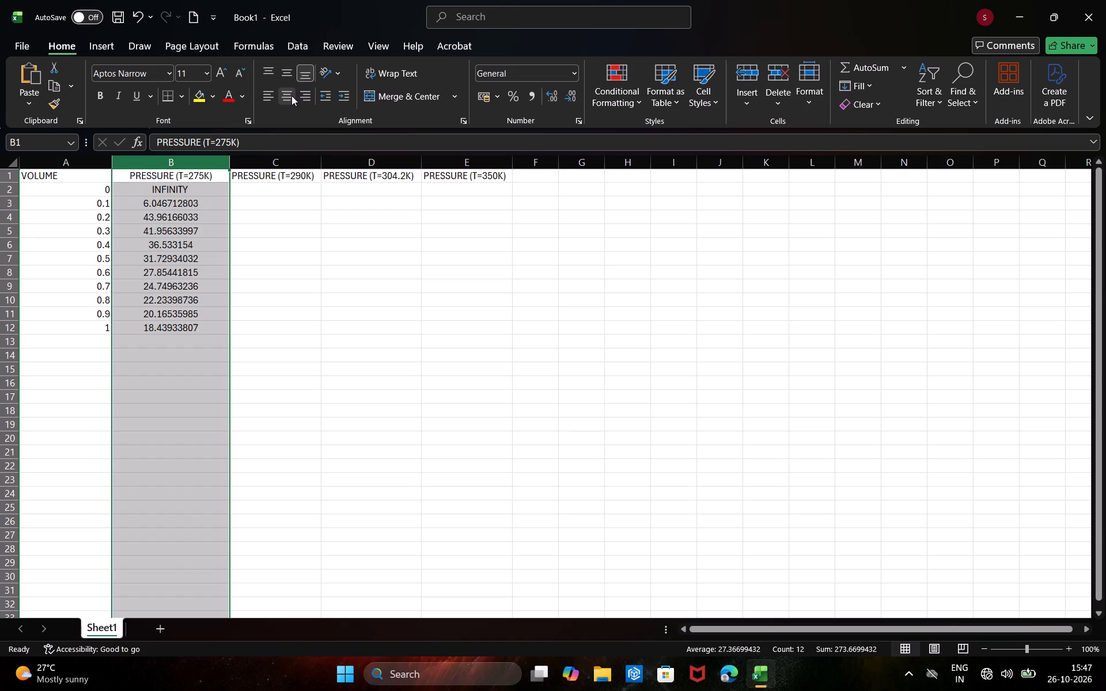
click(298, 323)
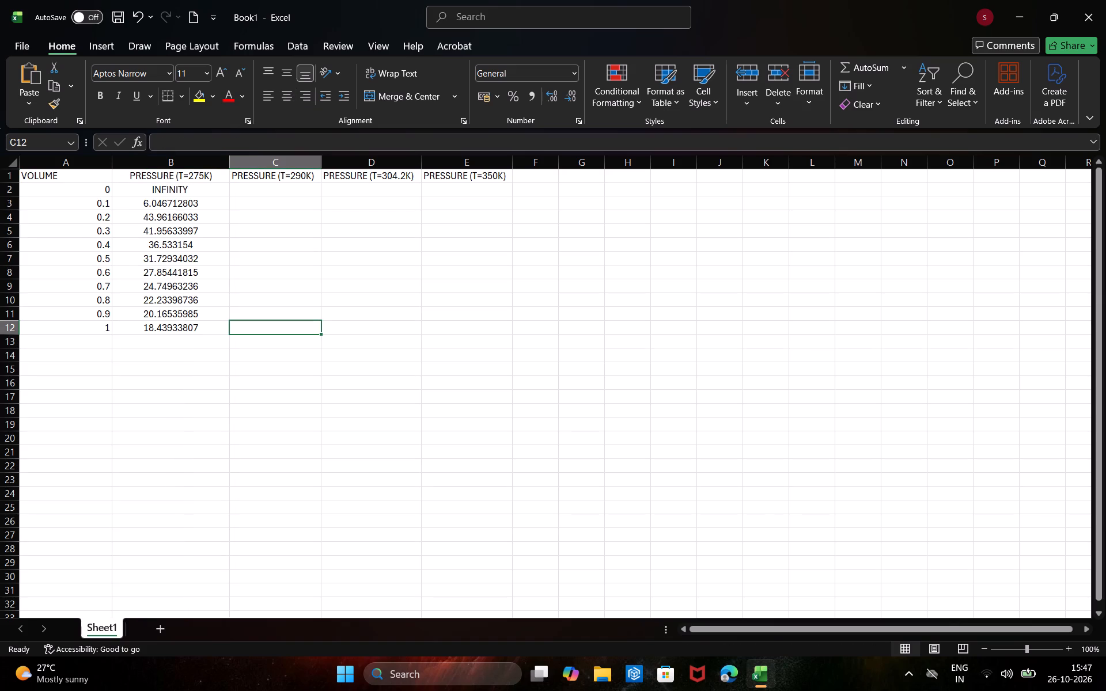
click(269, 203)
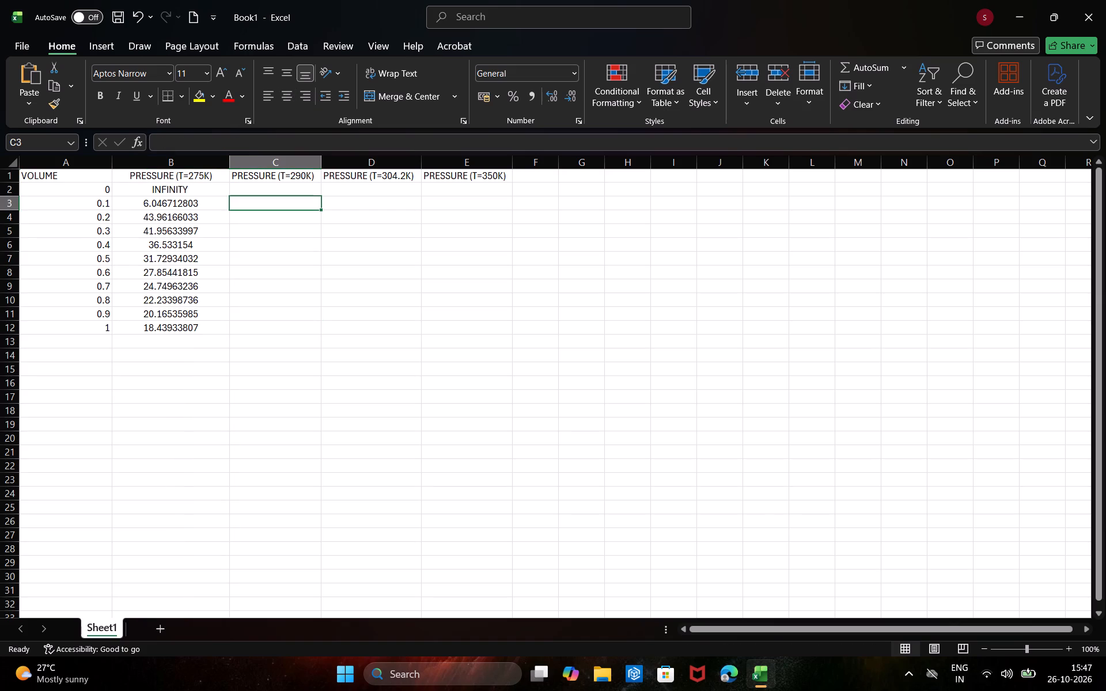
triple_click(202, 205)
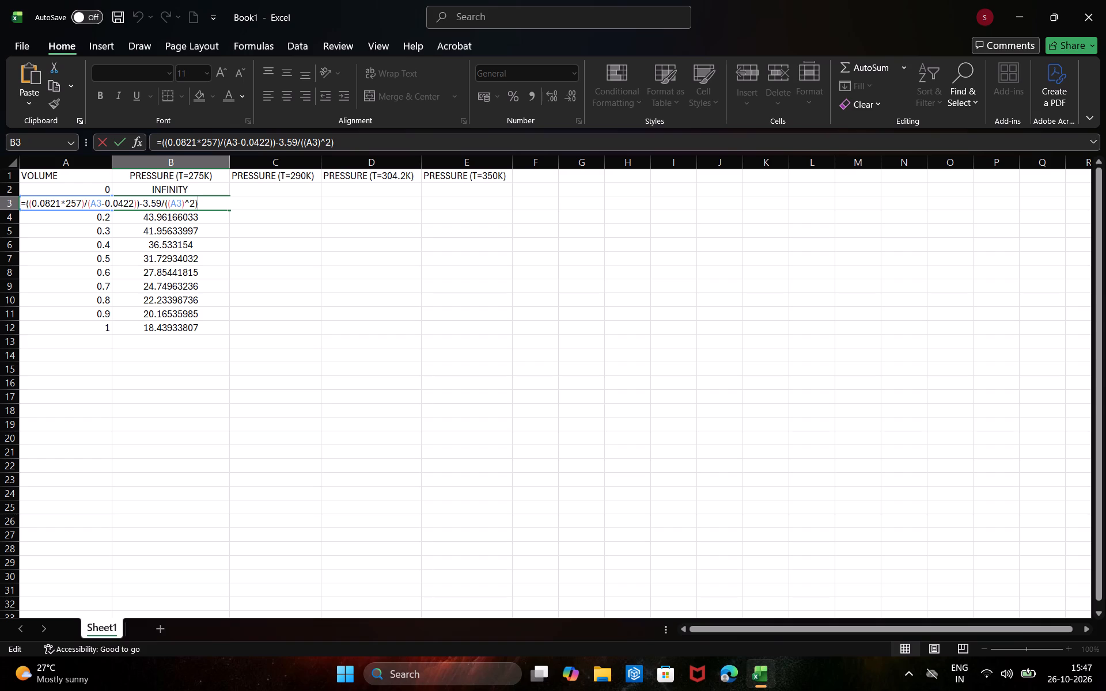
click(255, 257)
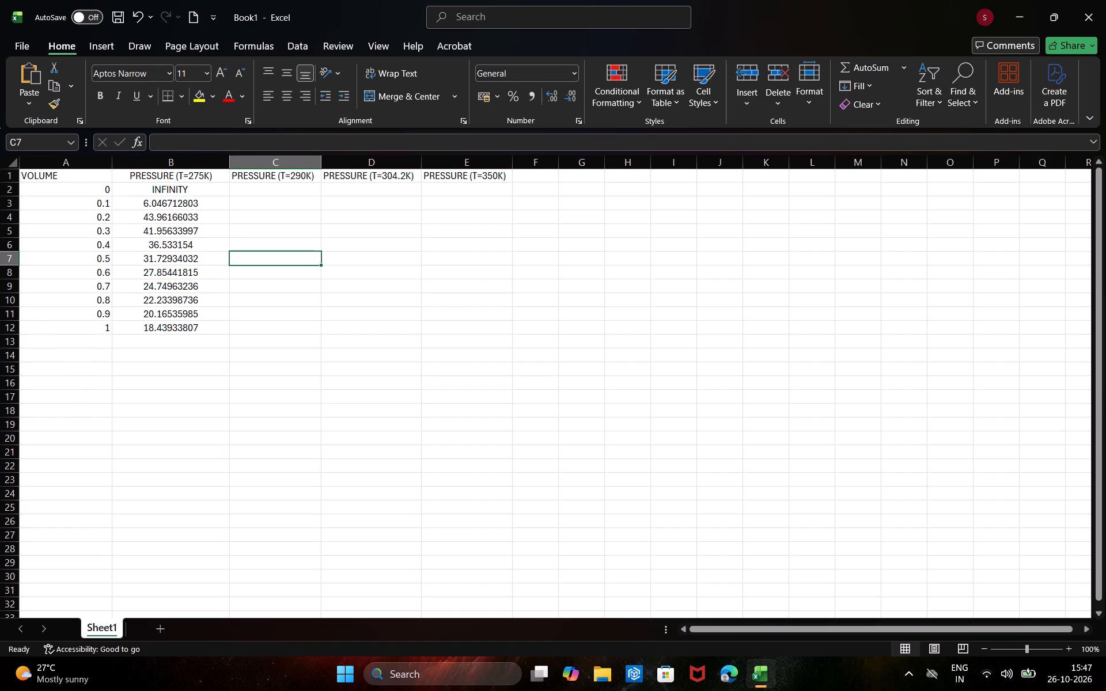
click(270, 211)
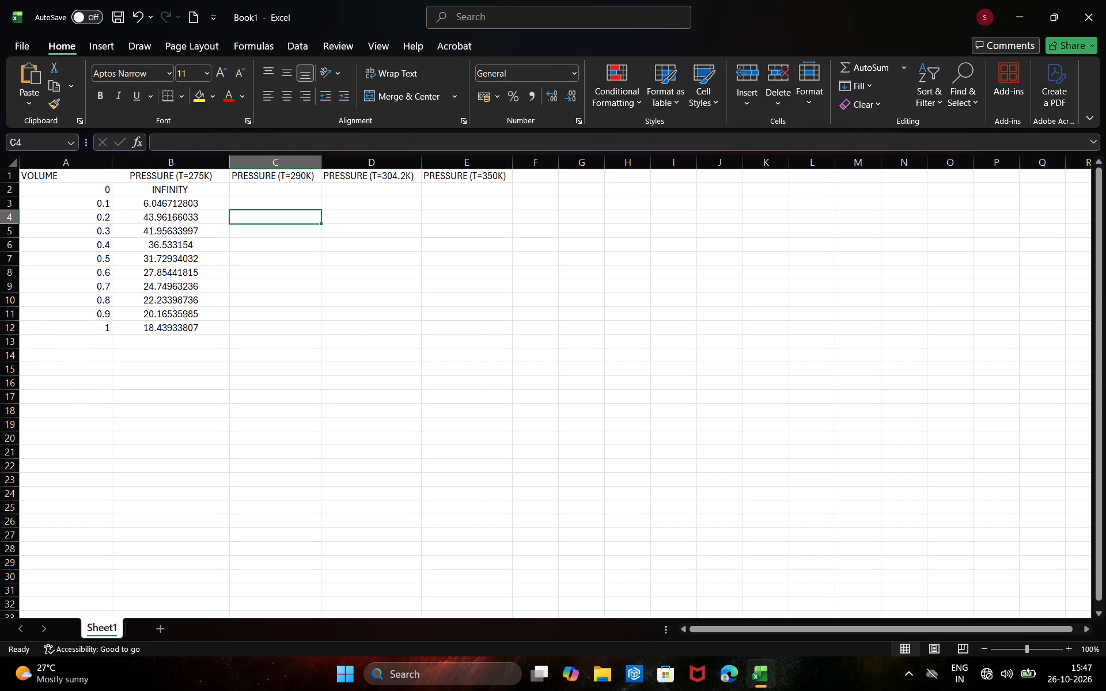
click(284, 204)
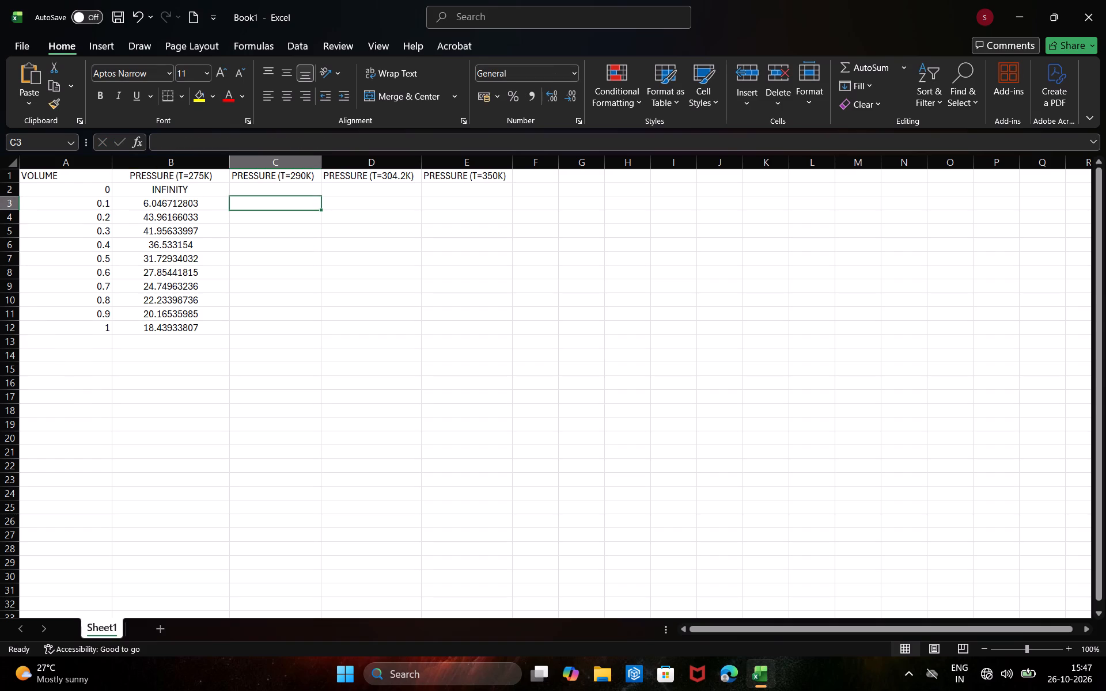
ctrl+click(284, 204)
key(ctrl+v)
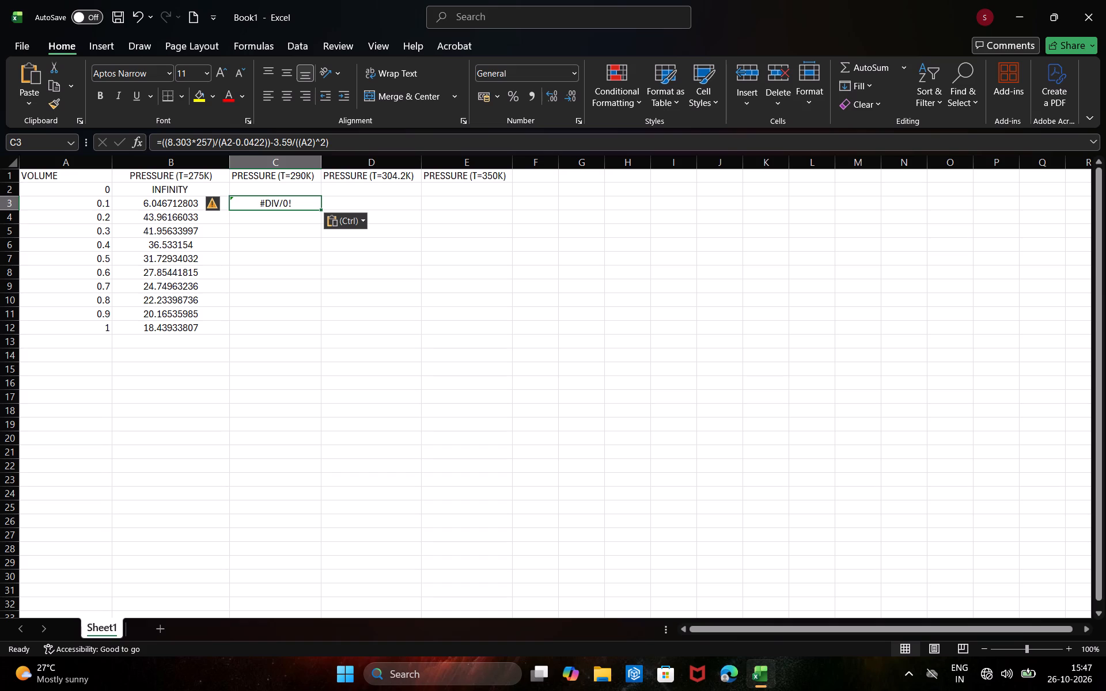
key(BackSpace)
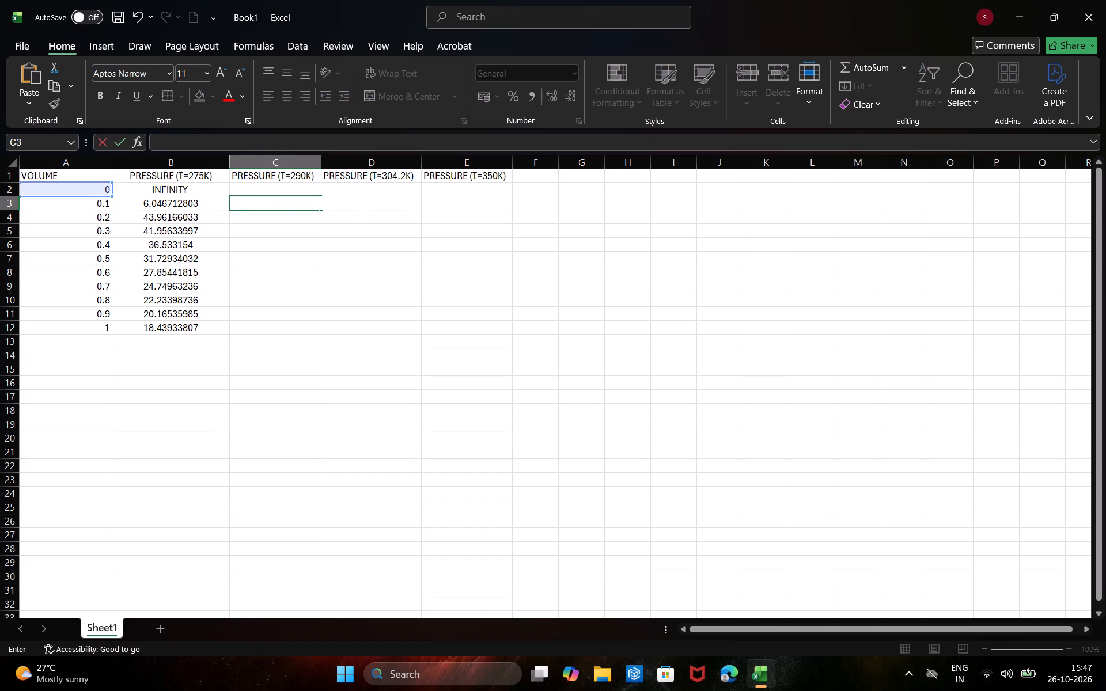
Paste the copied pressure formula into cell C3 and change both of its volume references to A3.
key(ctrl+v)
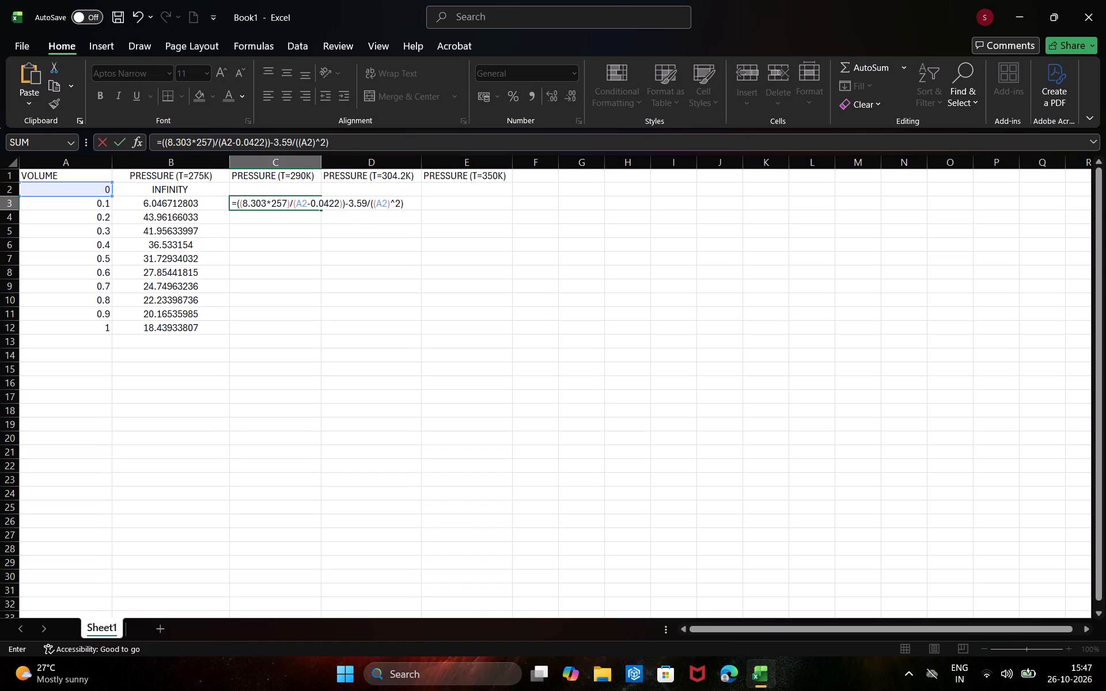
click(305, 202)
key(BackSpace)
key(3)
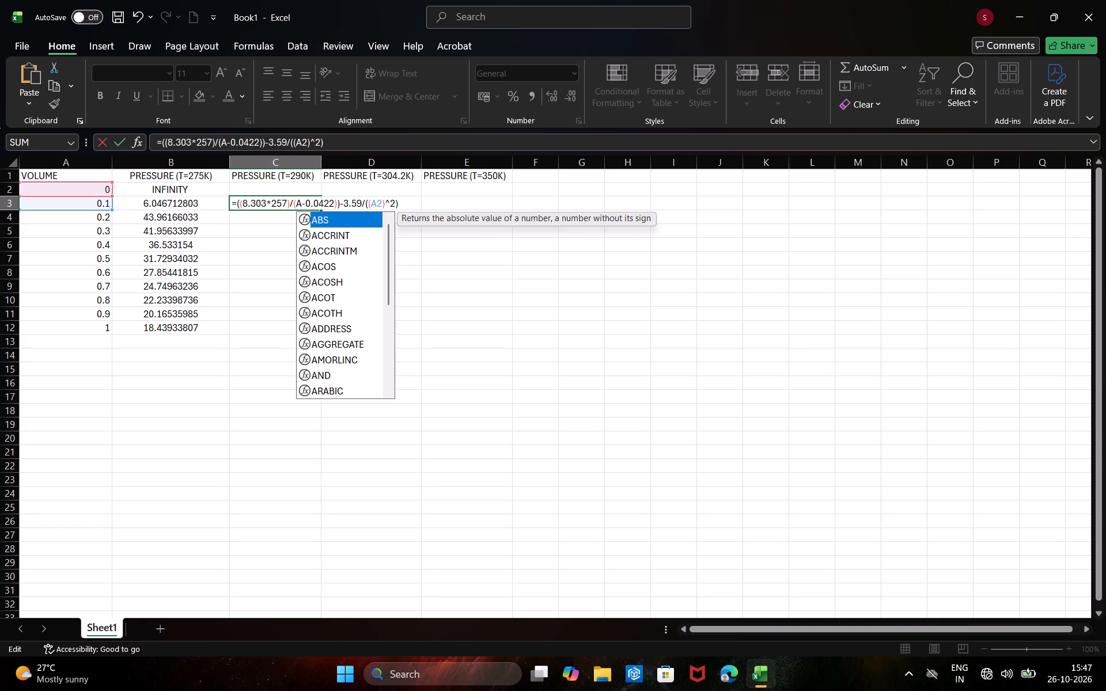
click(387, 202)
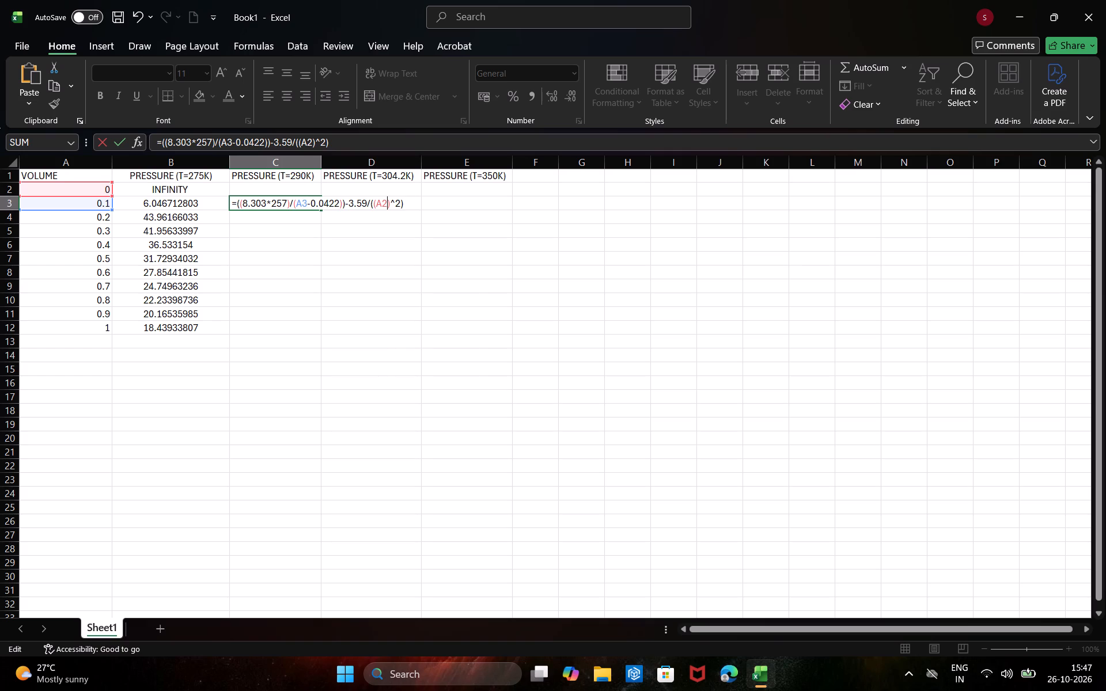
key(BackSpace)
key(3)
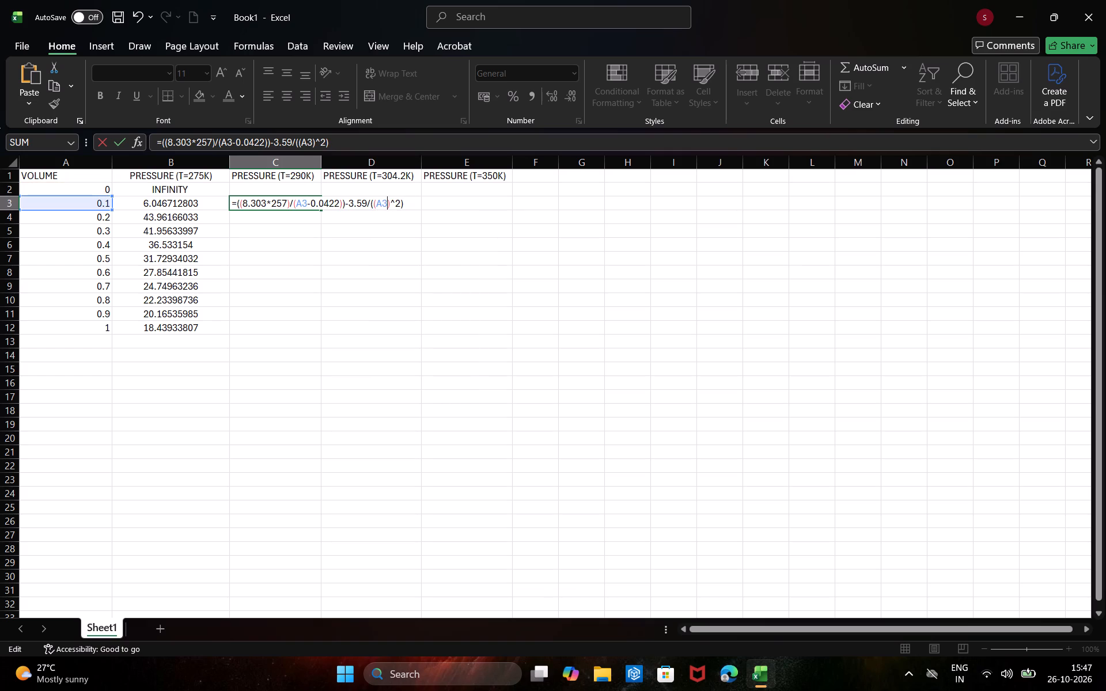
In C3's formula, set the gas constant to 0.0821 and the temperature to 290.
click(265, 202)
key(BackSpace)
key(BackSpace)
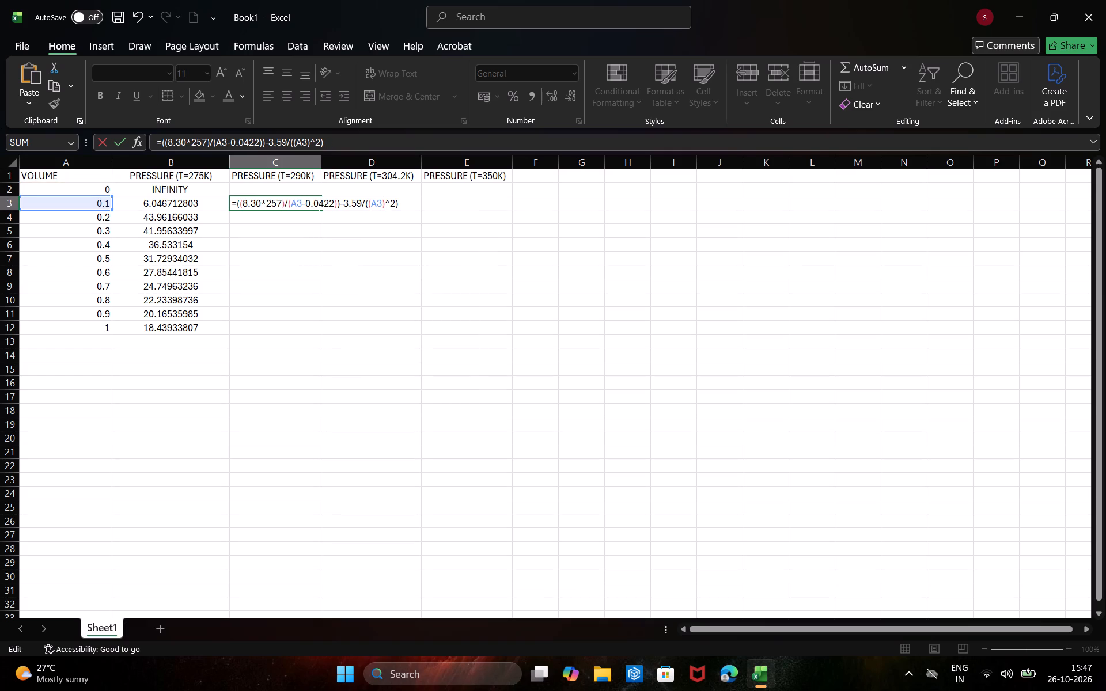
key(BackSpace)
key(BackSpace)
key(BackSpace)
text(0.0)
text(821)
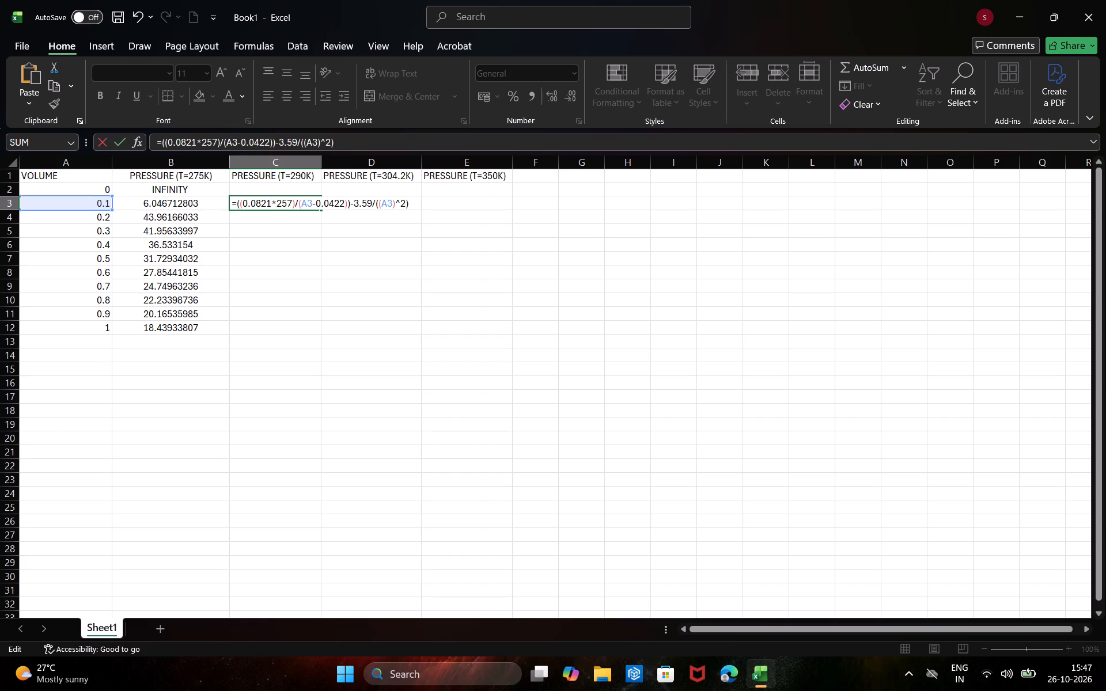
click(291, 202)
key(BackSpace)
key(BackSpace)
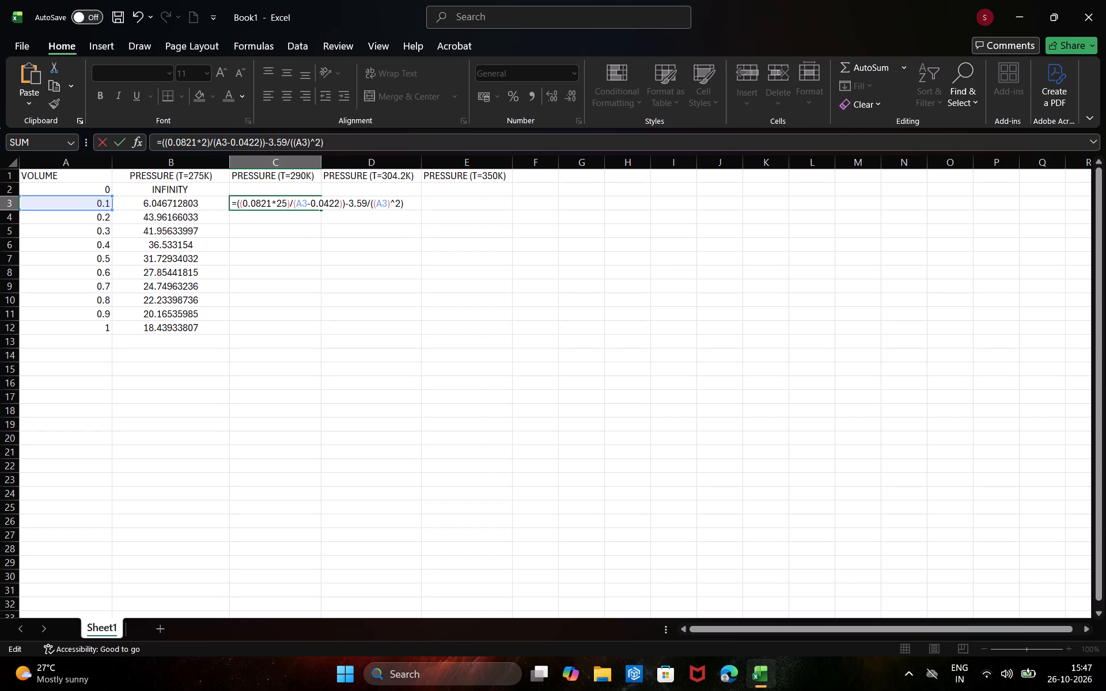
text(90)
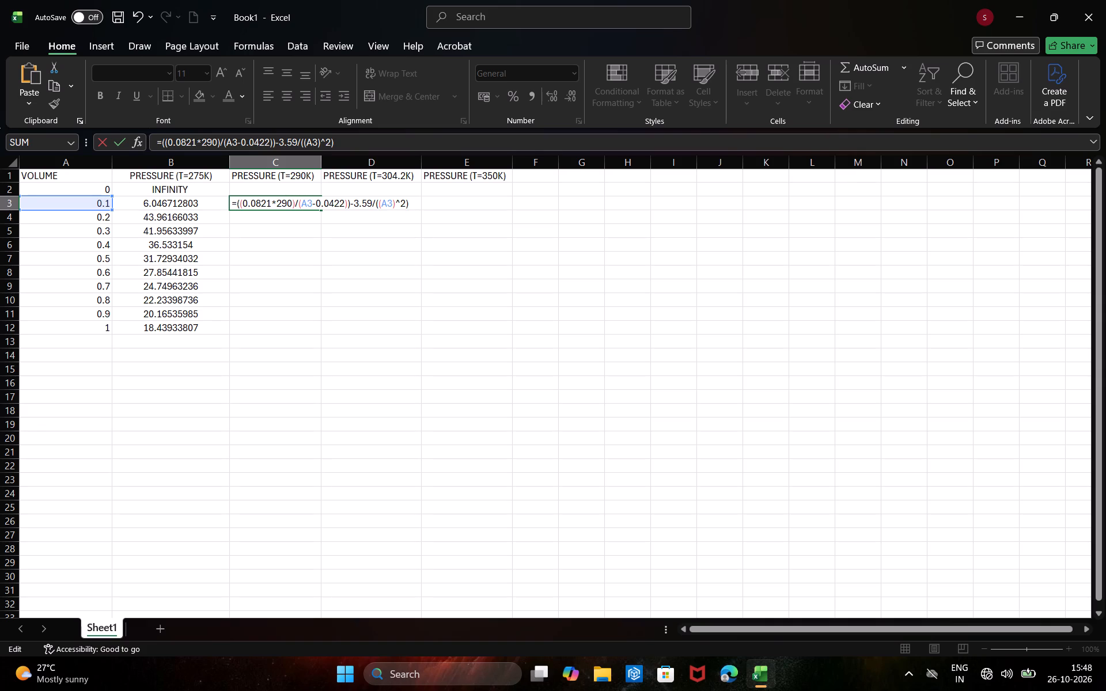
Copy the full text of C3's formula and commit the cell entry.
drag(409, 202, 226, 206)
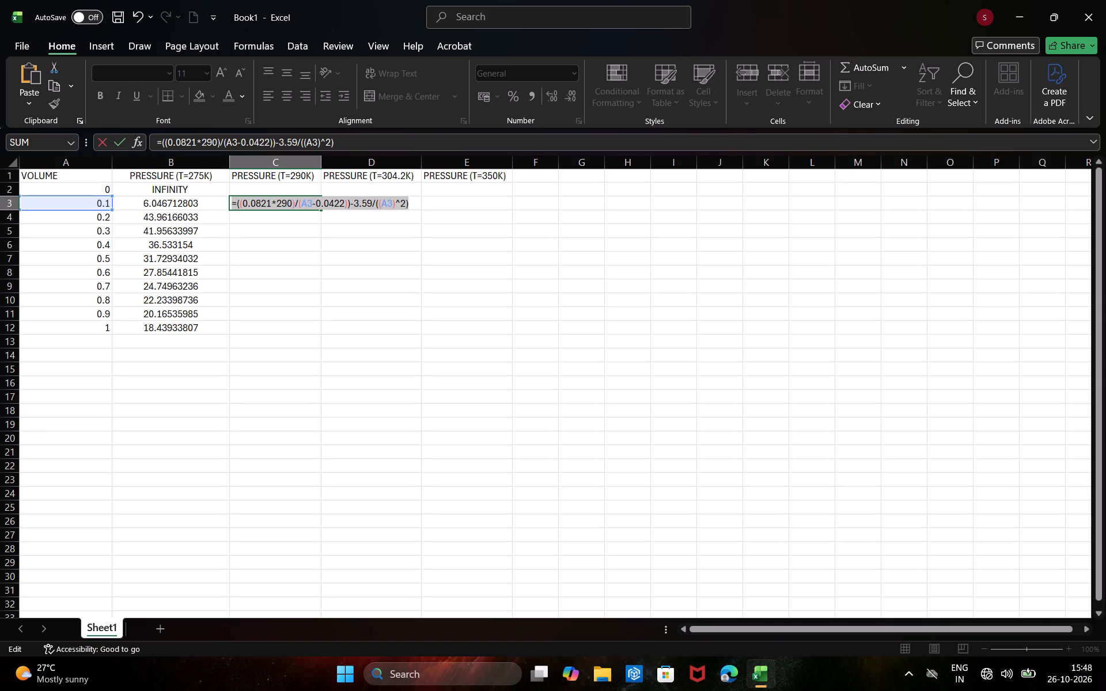
drag(226, 206, 226, 206)
key(ctrl+c)
key(Return)
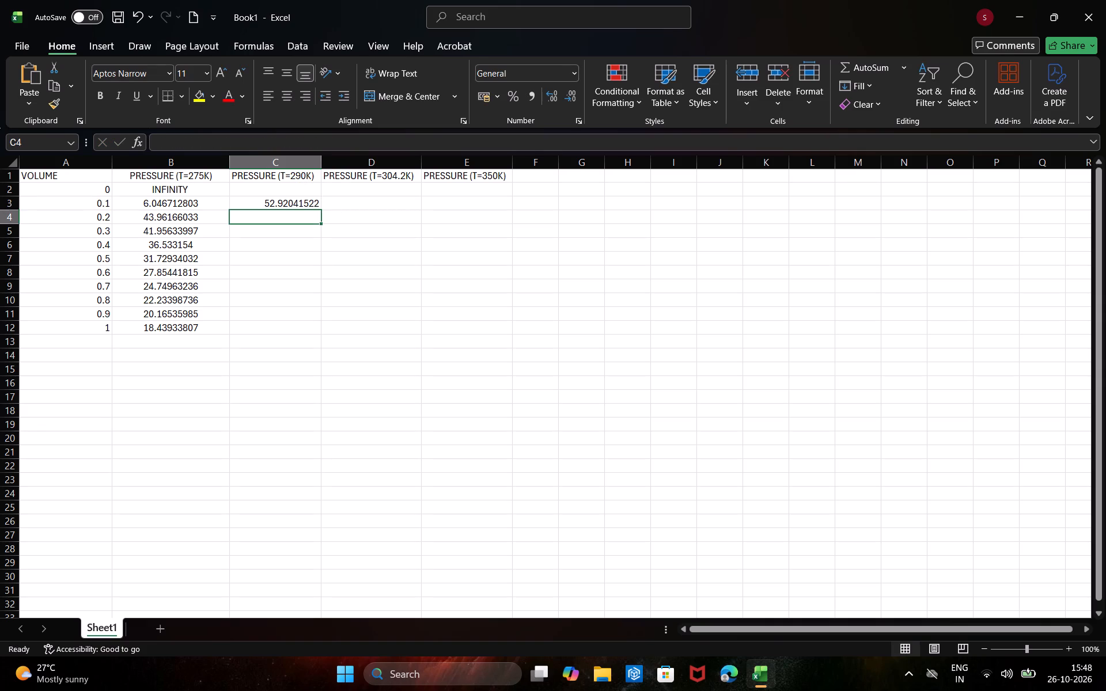
Fill the 290 K pressure formula from cell C3 down through C12.
click(312, 207)
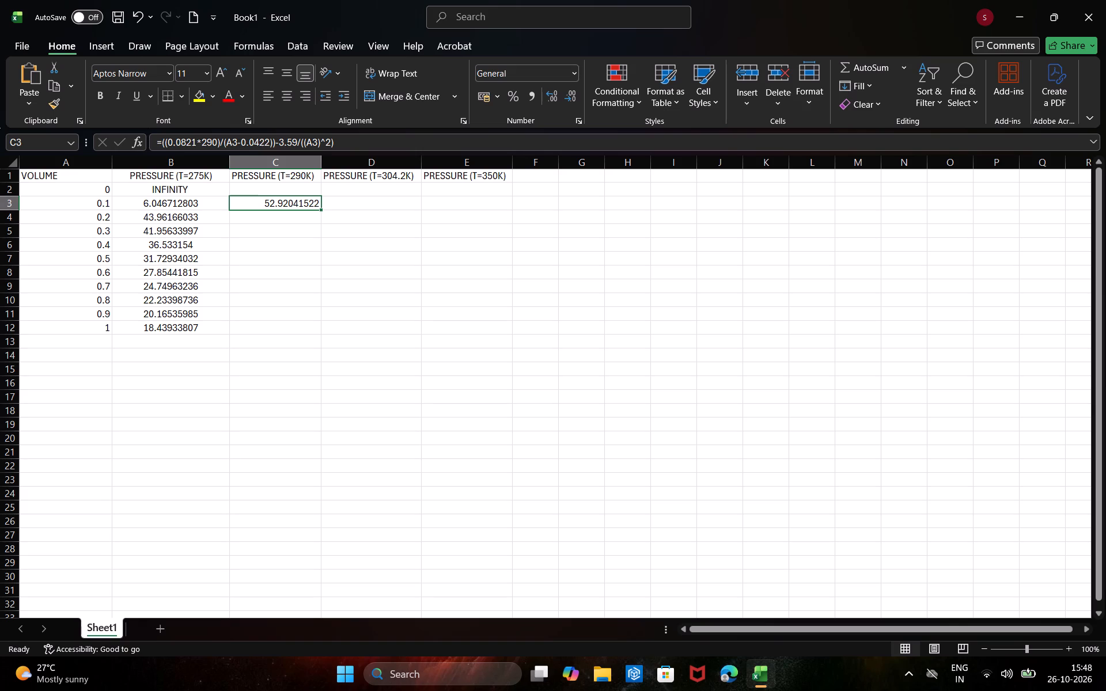
drag(321, 209, 331, 354)
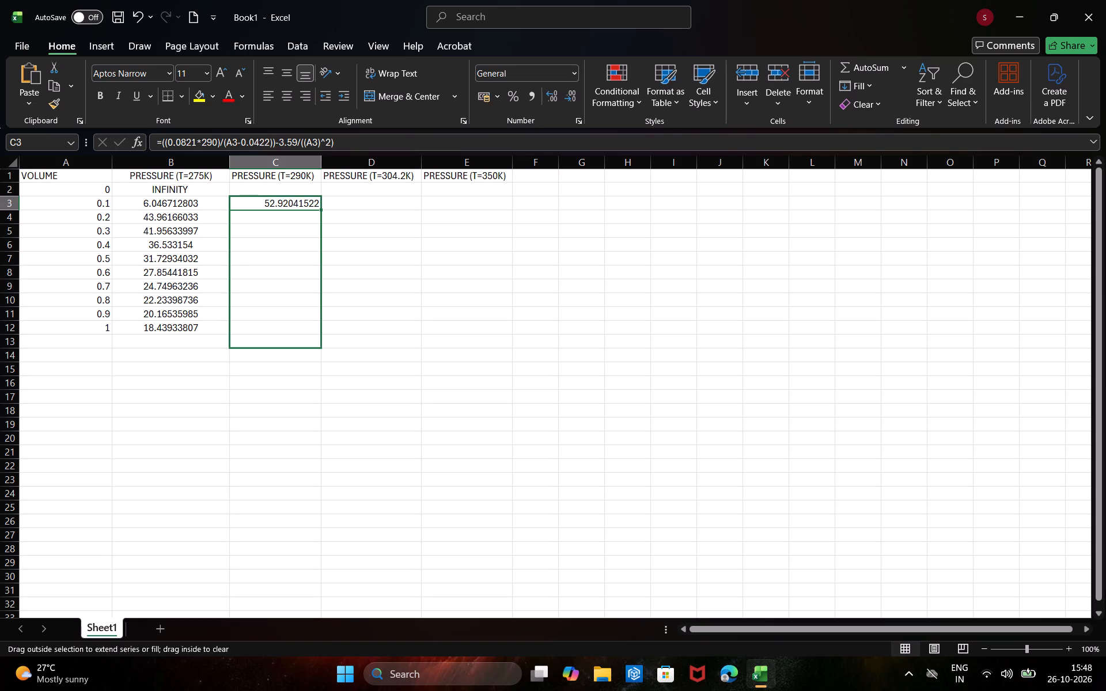
drag(331, 354, 332, 333)
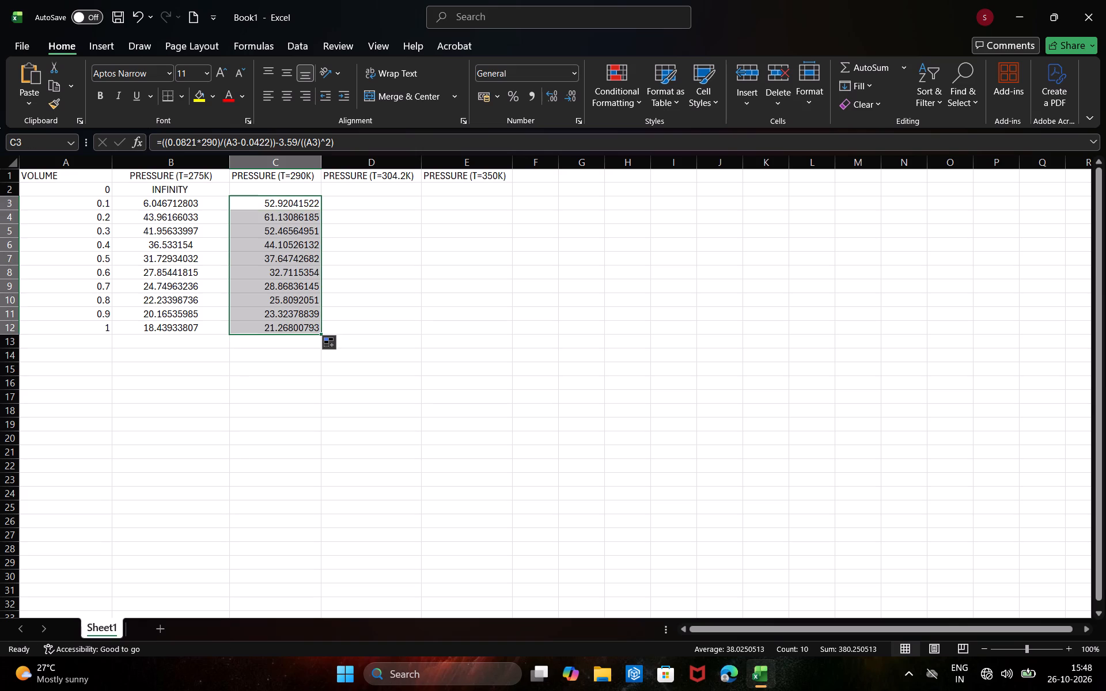
Paste the copied formula into cell D3 and set its temperature to 304.2, giving =((0.0821*304.2)/(A3-0.0422))-3.59/((A3)^2).
click(384, 196)
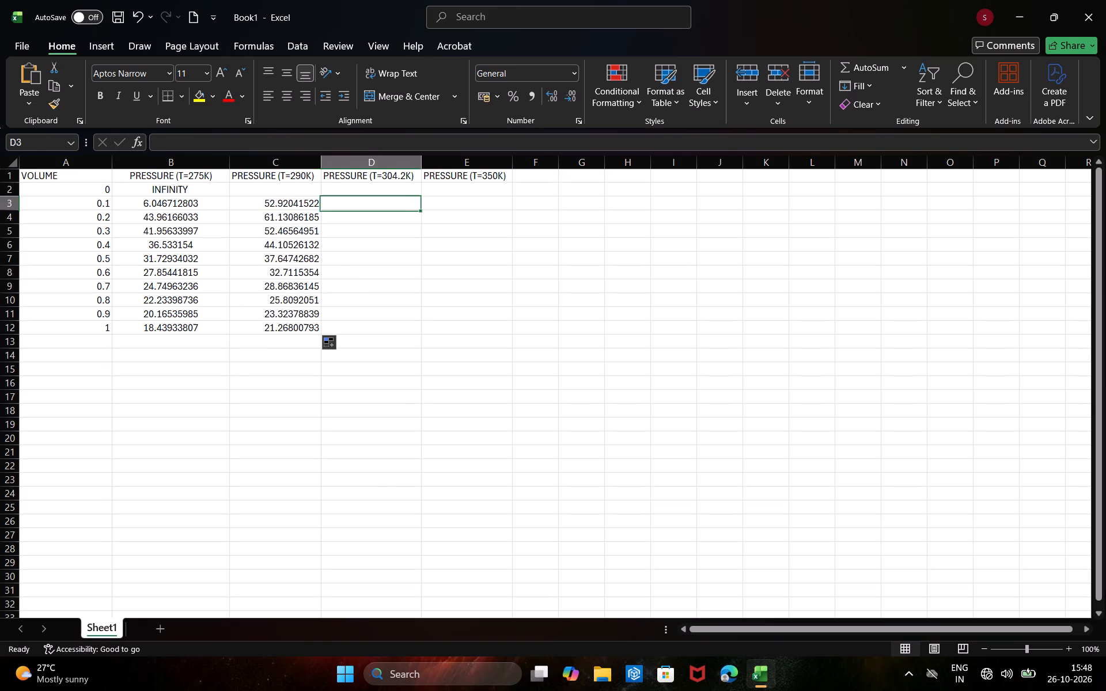
click(382, 204)
double_click(382, 204)
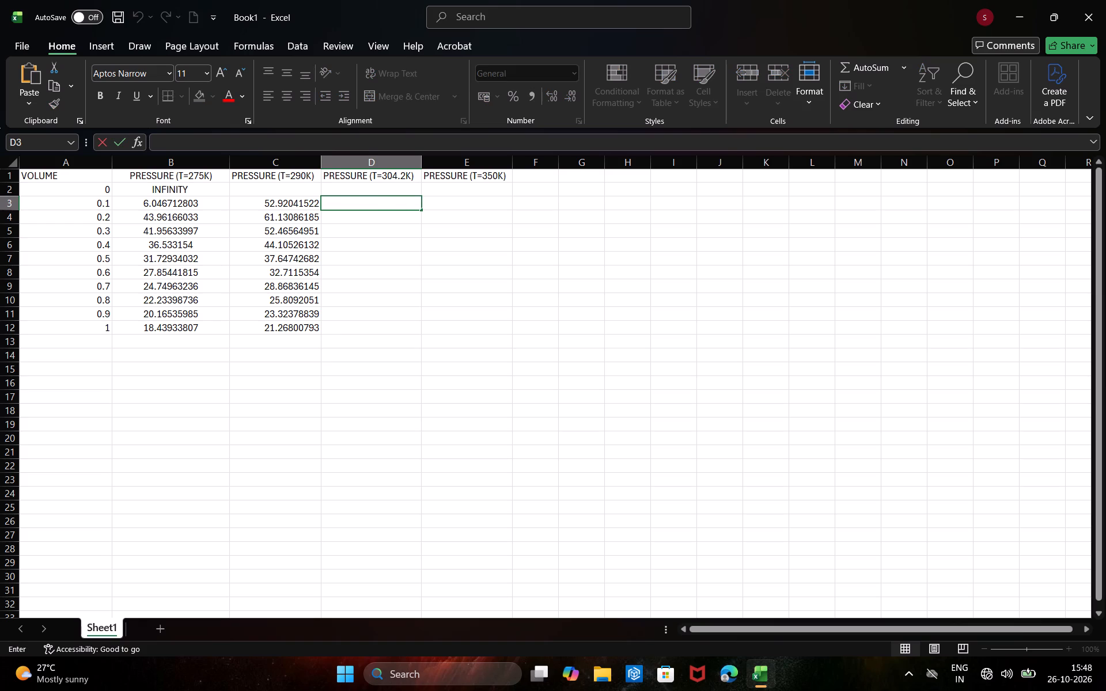
key(ctrl+v)
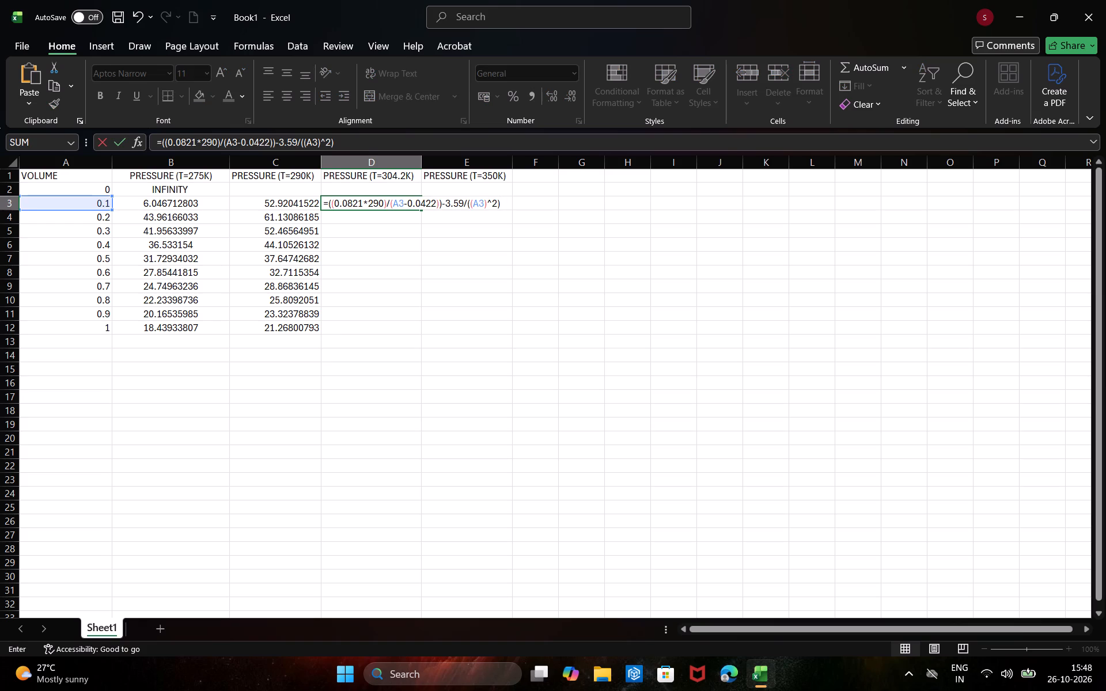
click(382, 202)
key(BackSpace)
key(BackSpace)
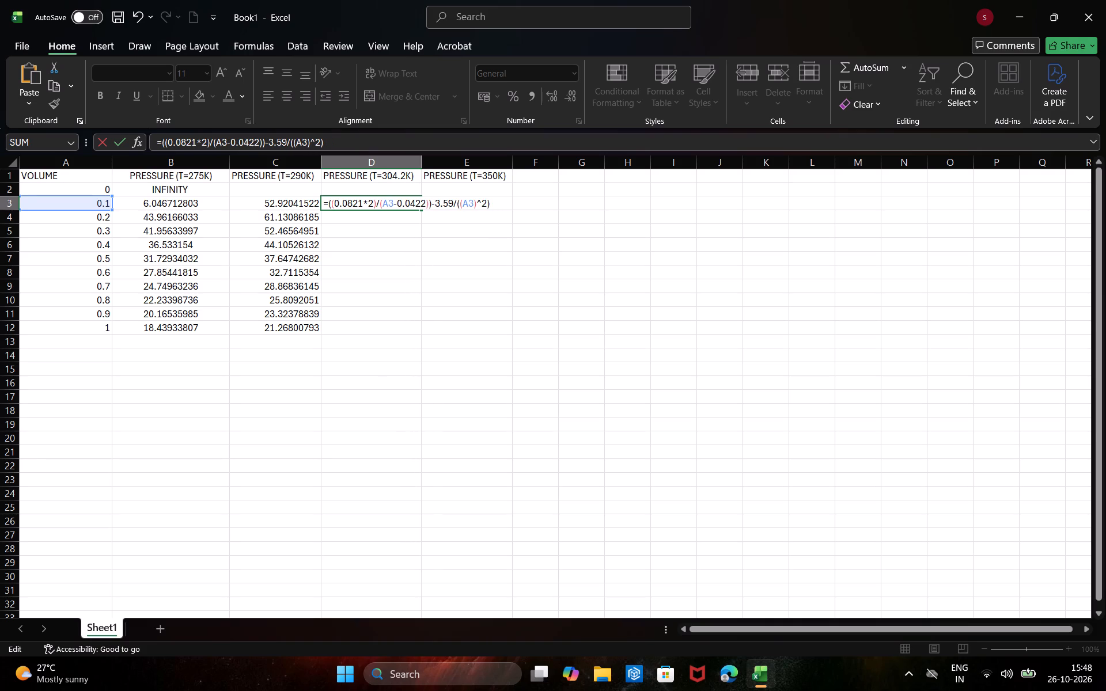
key(BackSpace)
text(304)
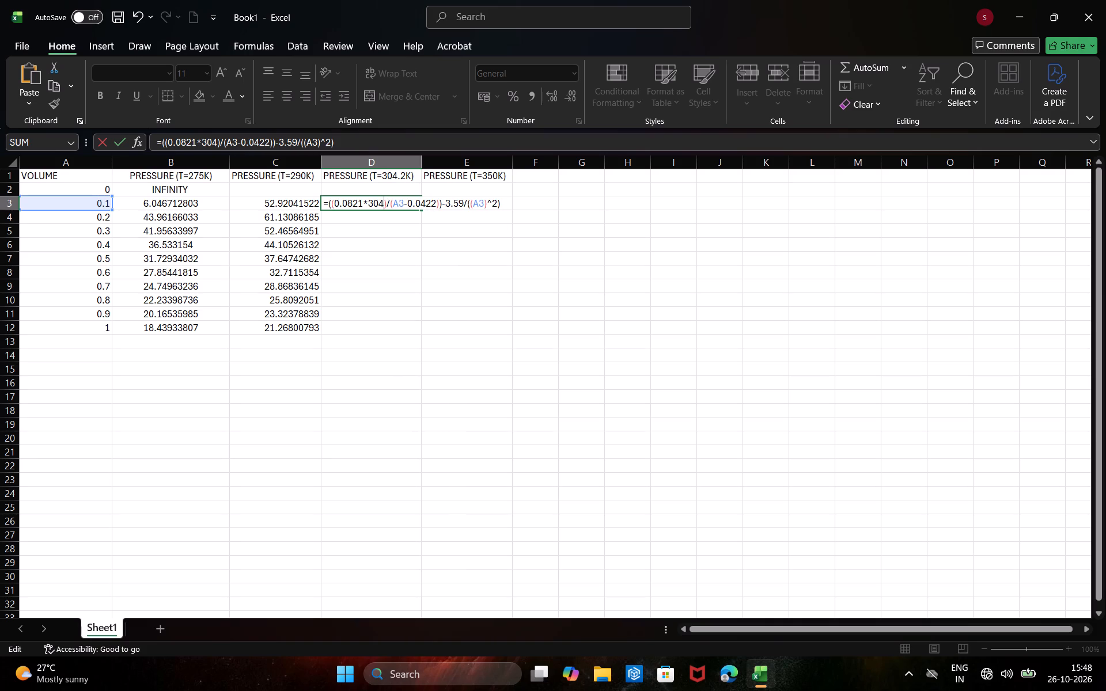
text(.2)
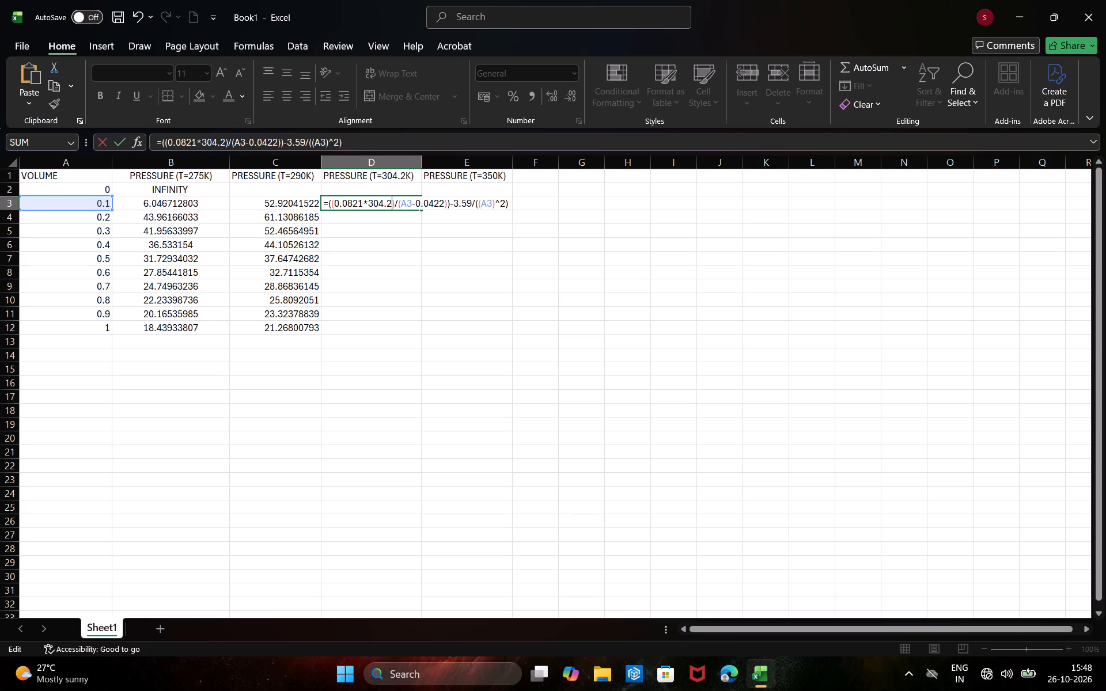
key(Return)
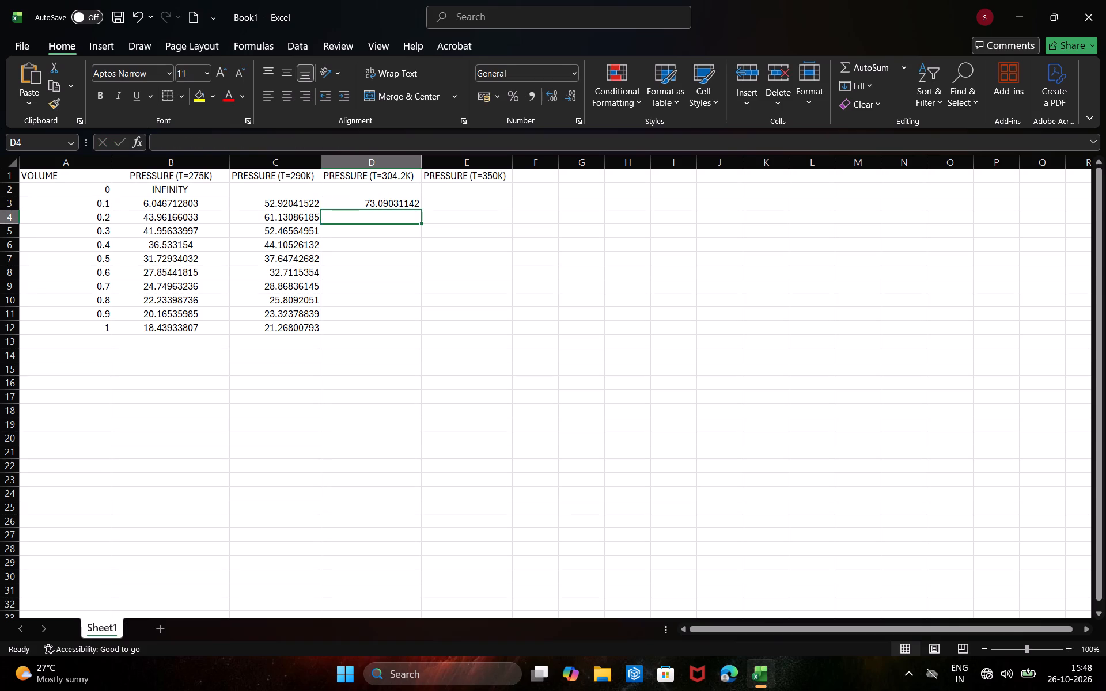
Fill the 304.2 K pressure formula from cell D3 down through D12.
click(382, 203)
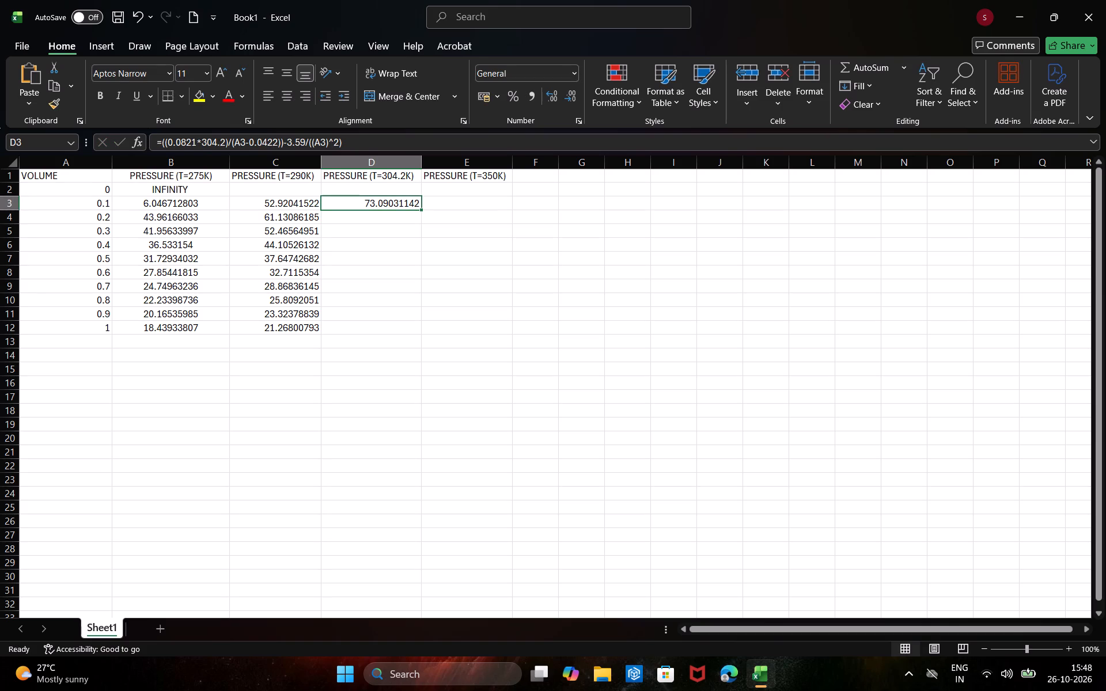
drag(422, 209, 428, 338)
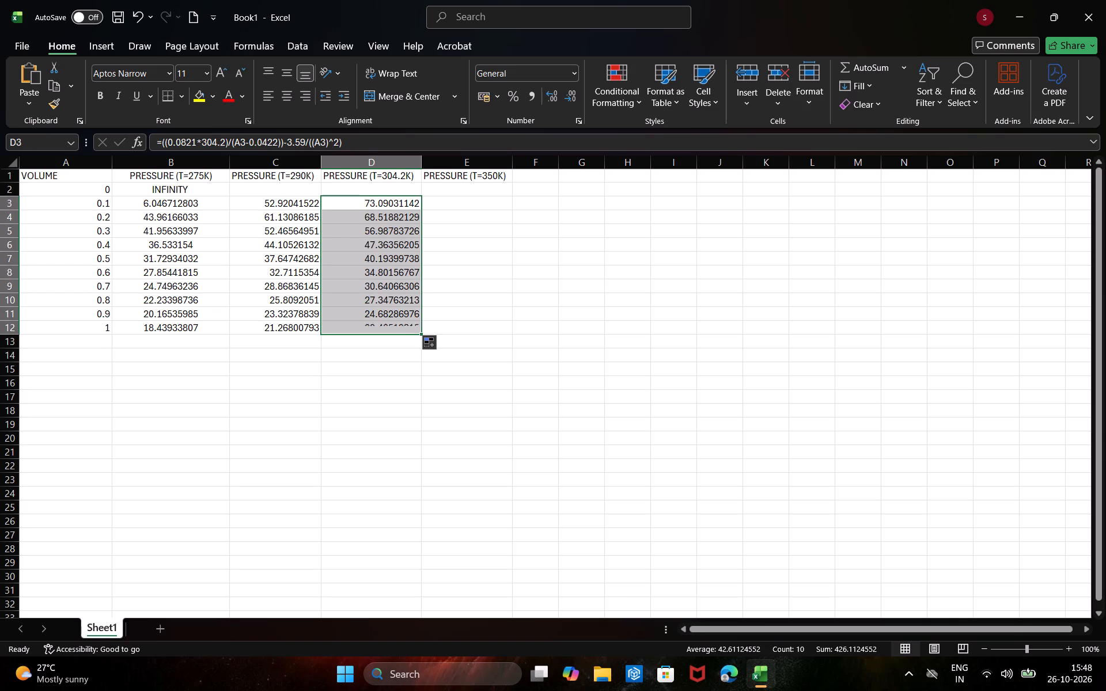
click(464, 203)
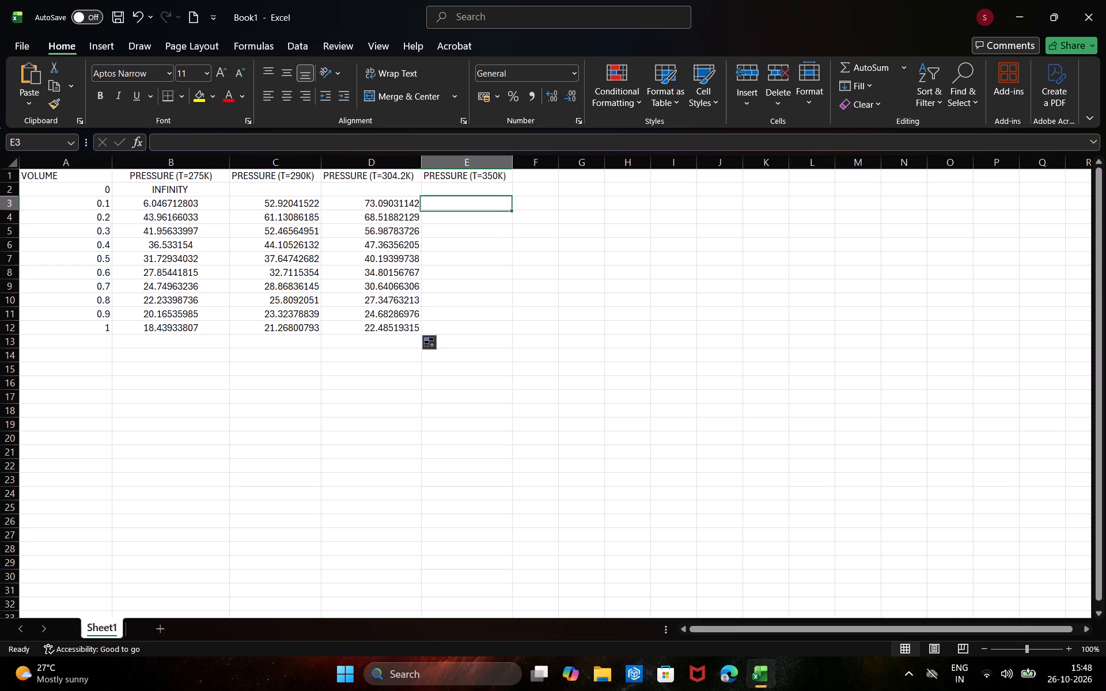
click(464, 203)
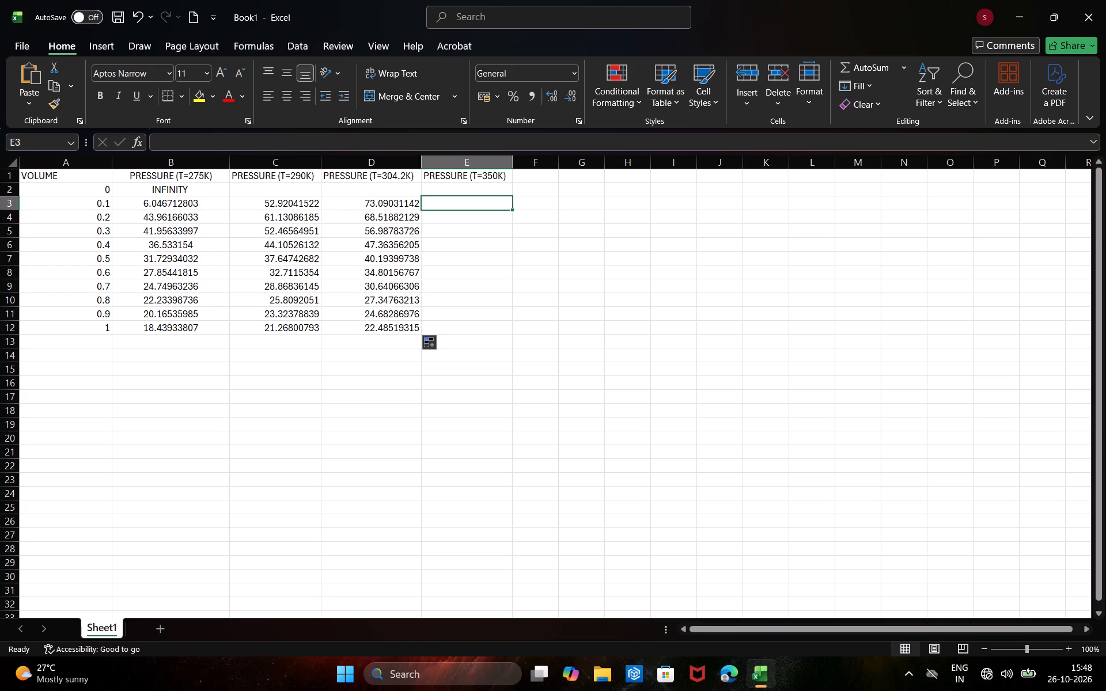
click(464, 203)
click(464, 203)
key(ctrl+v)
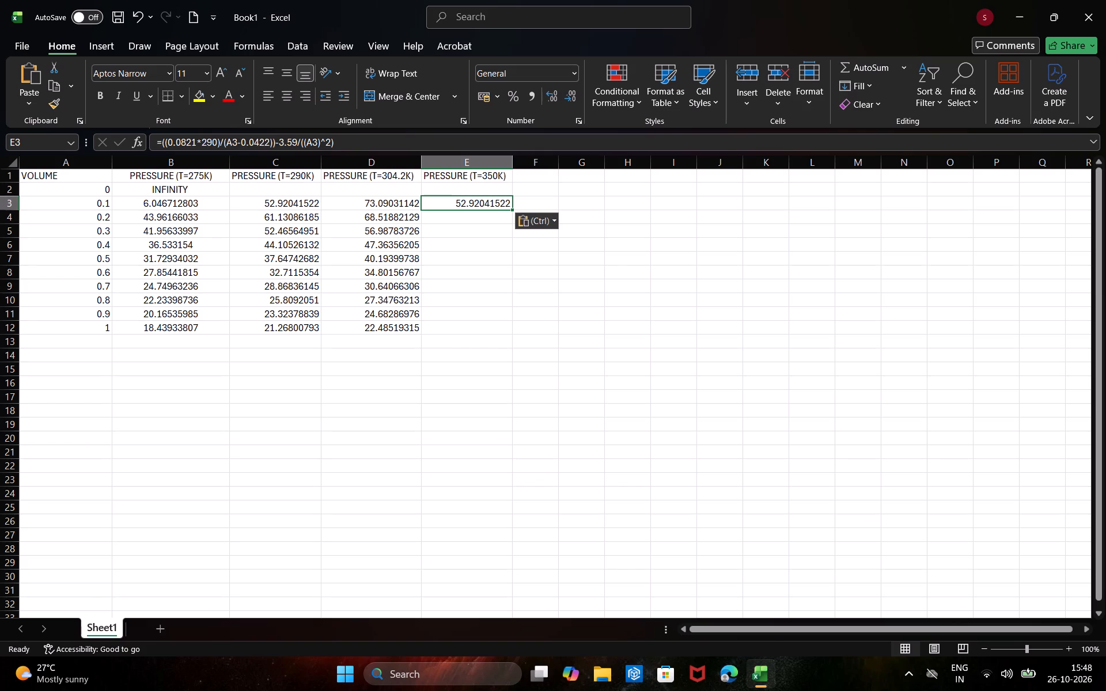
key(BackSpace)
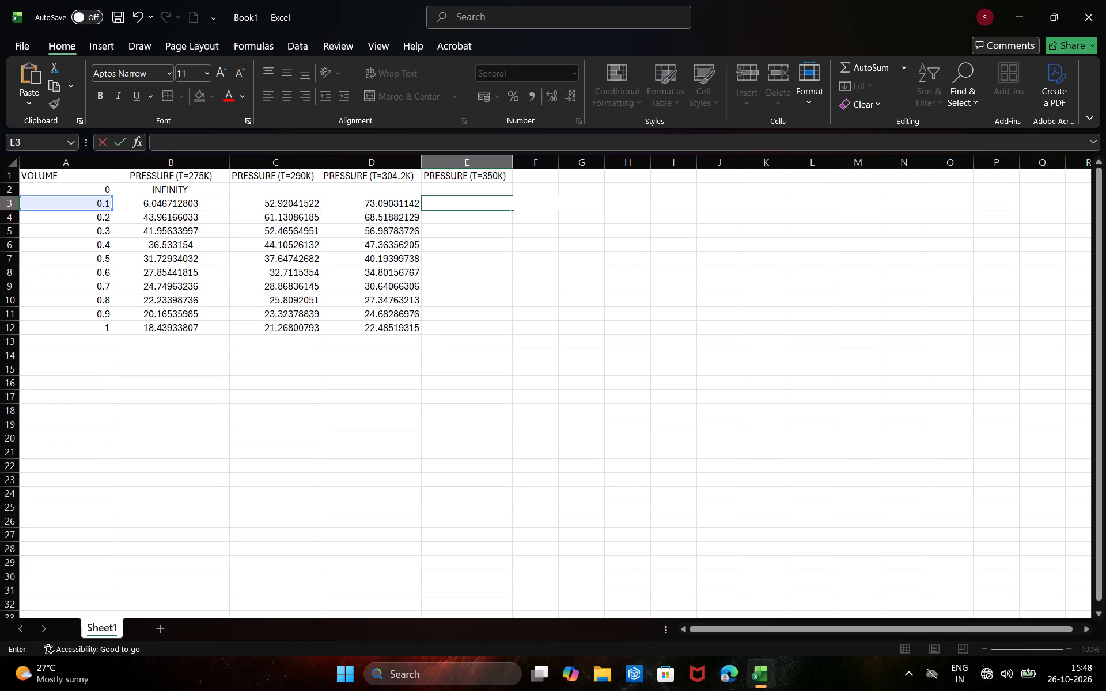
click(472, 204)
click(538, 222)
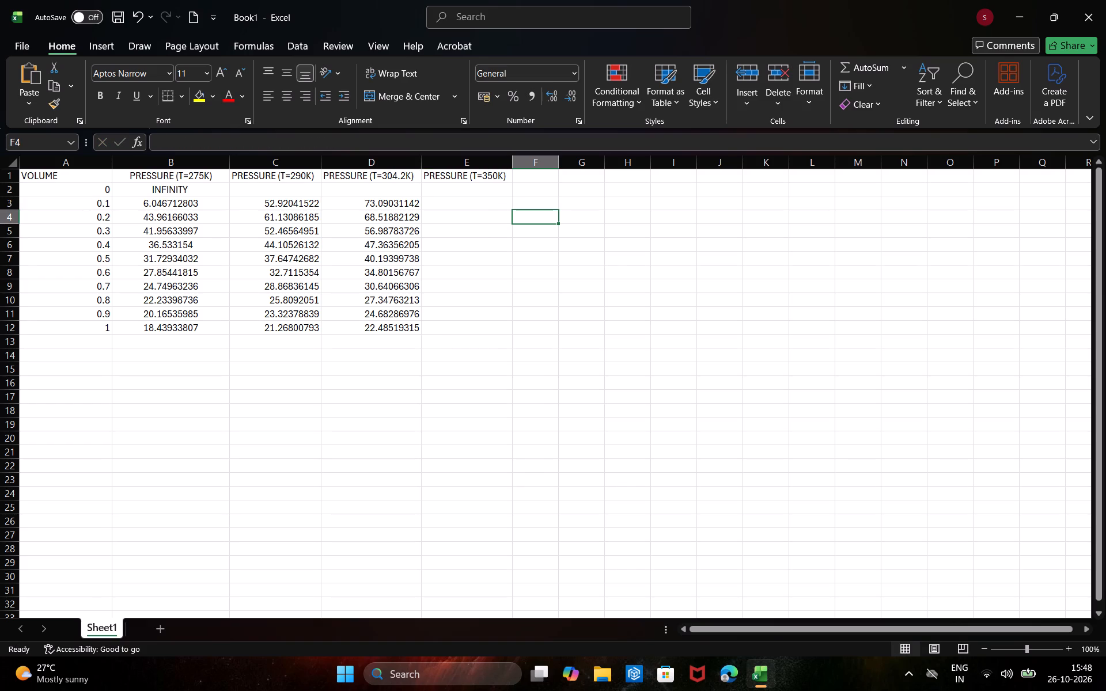
Paste the copied formula into cell E3 and set its temperature to 350, giving =((0.0821*350)/(A3-0.0422))-3.59/((A3)^2).
double_click(474, 206)
key(ctrl+v)
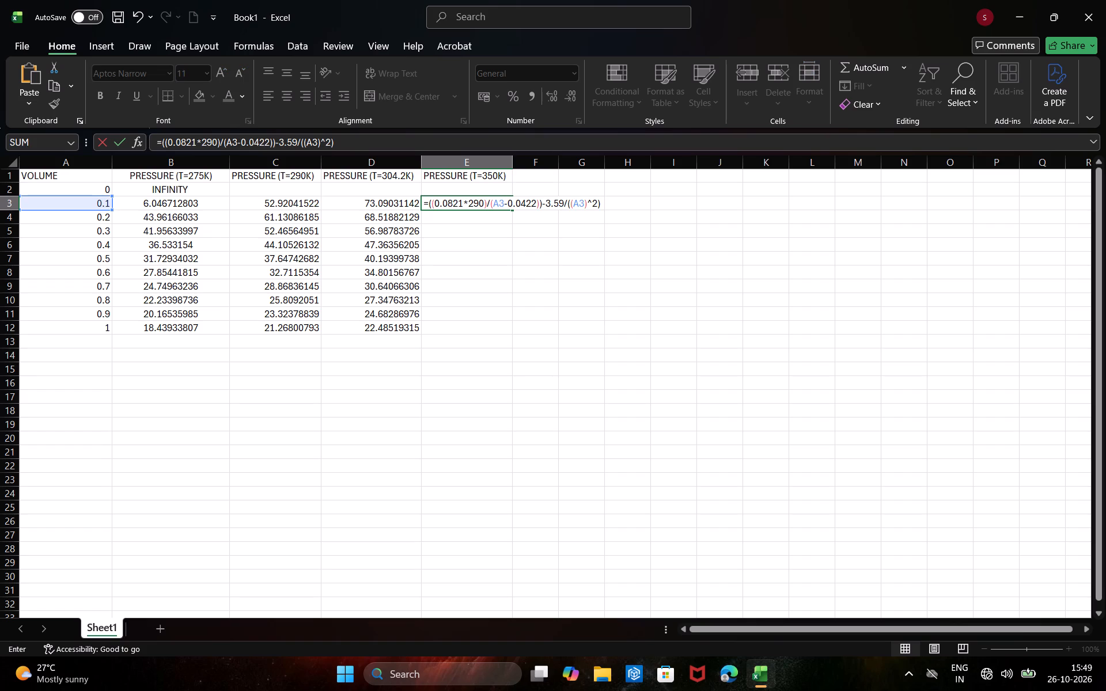
click(484, 204)
key(BackSpace)
key(BackSpace)
key(BackSpace)
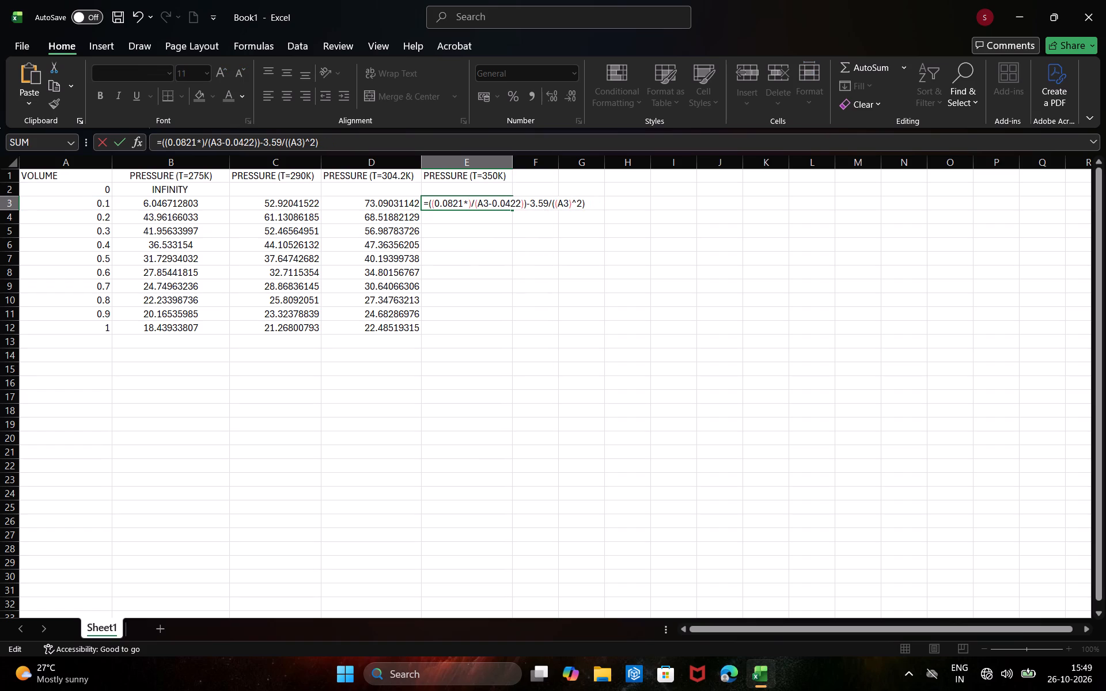
text(350)
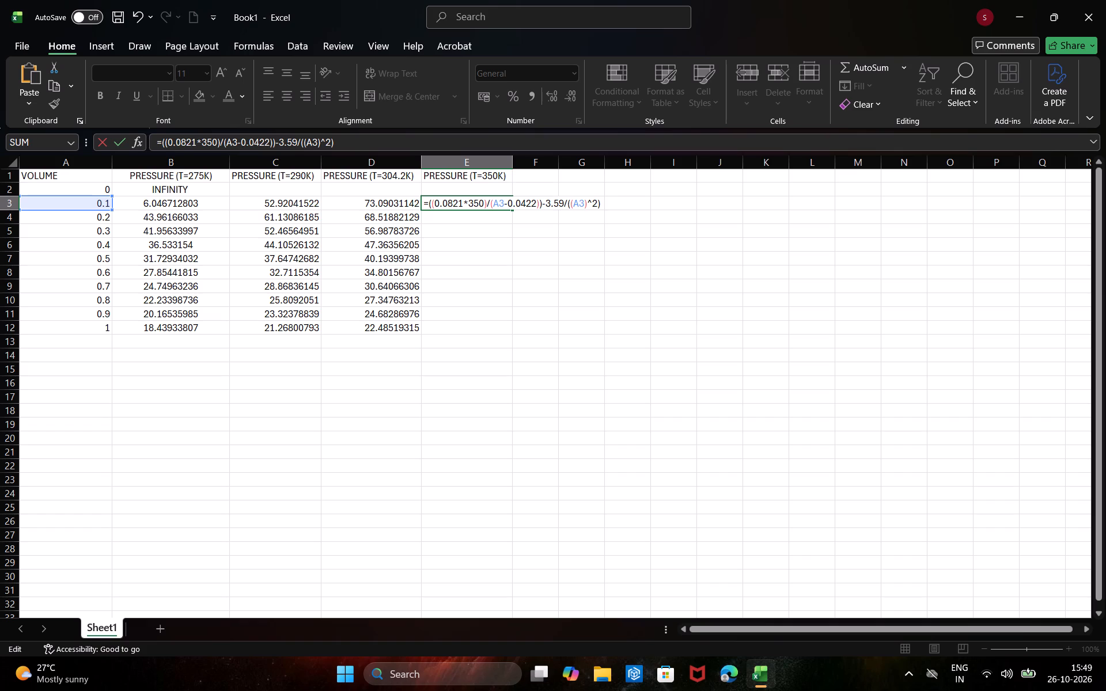
key(Return)
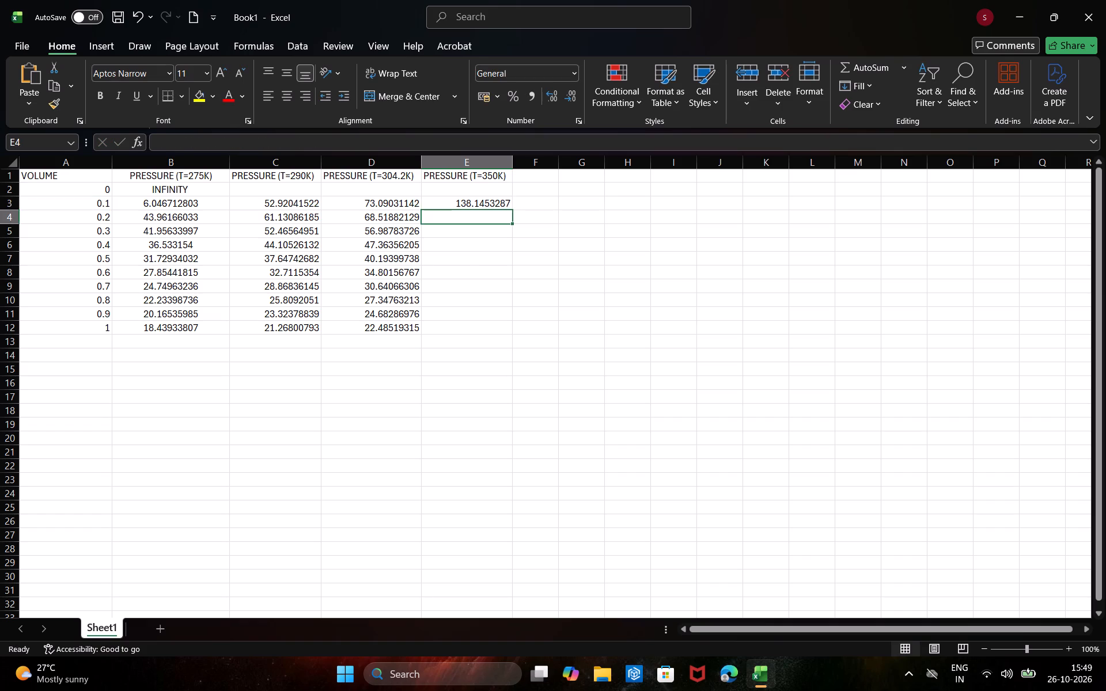
Fill the 350 K pressure formula from cell E3 down through E12.
click(499, 199)
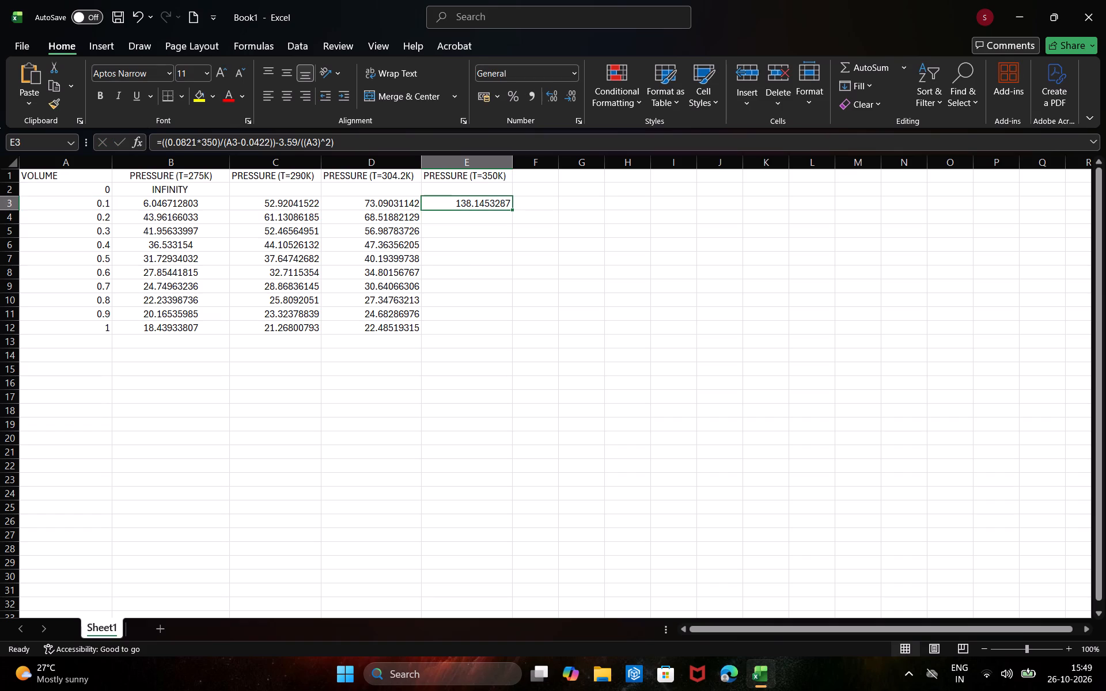
drag(513, 208, 514, 320)
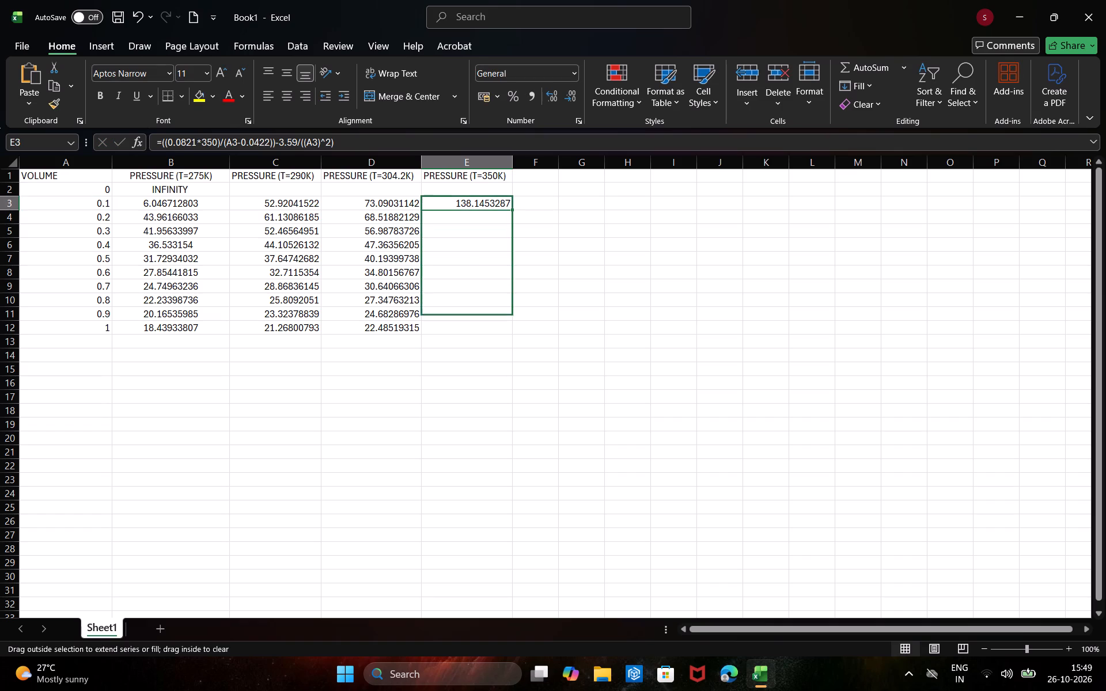
drag(514, 320, 514, 340)
click(584, 316)
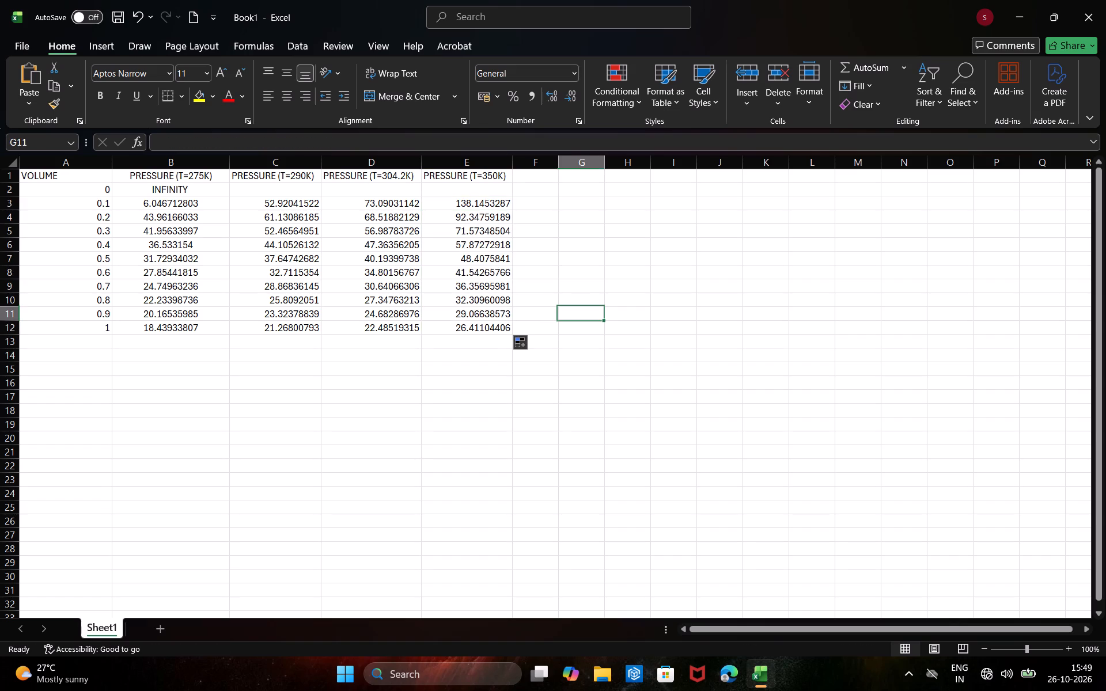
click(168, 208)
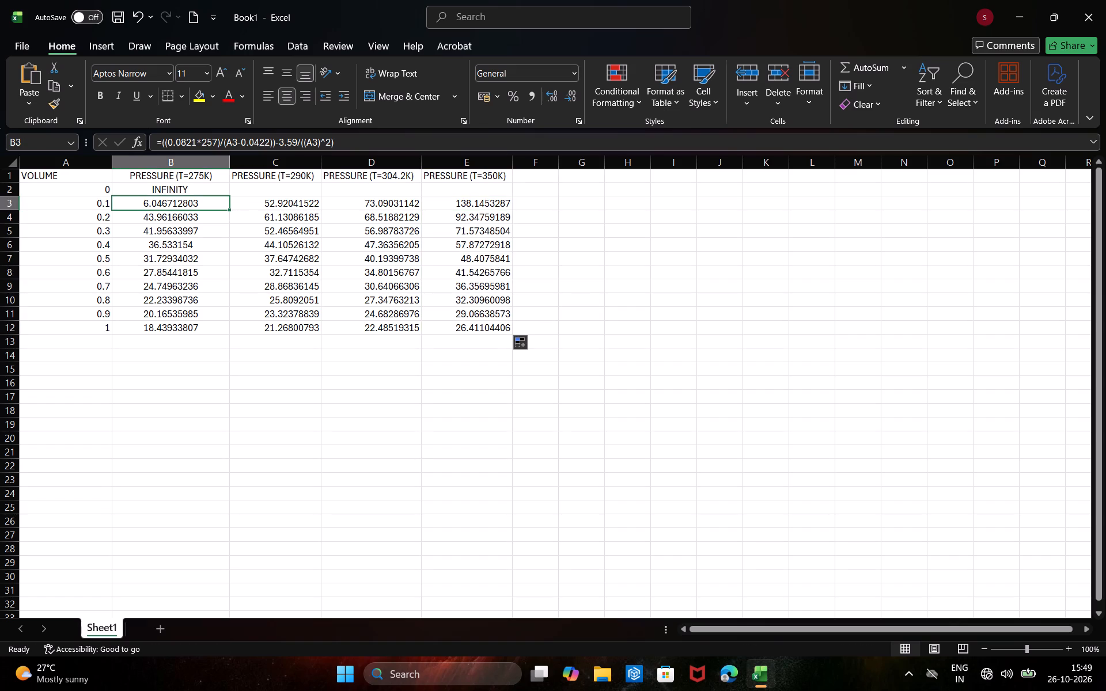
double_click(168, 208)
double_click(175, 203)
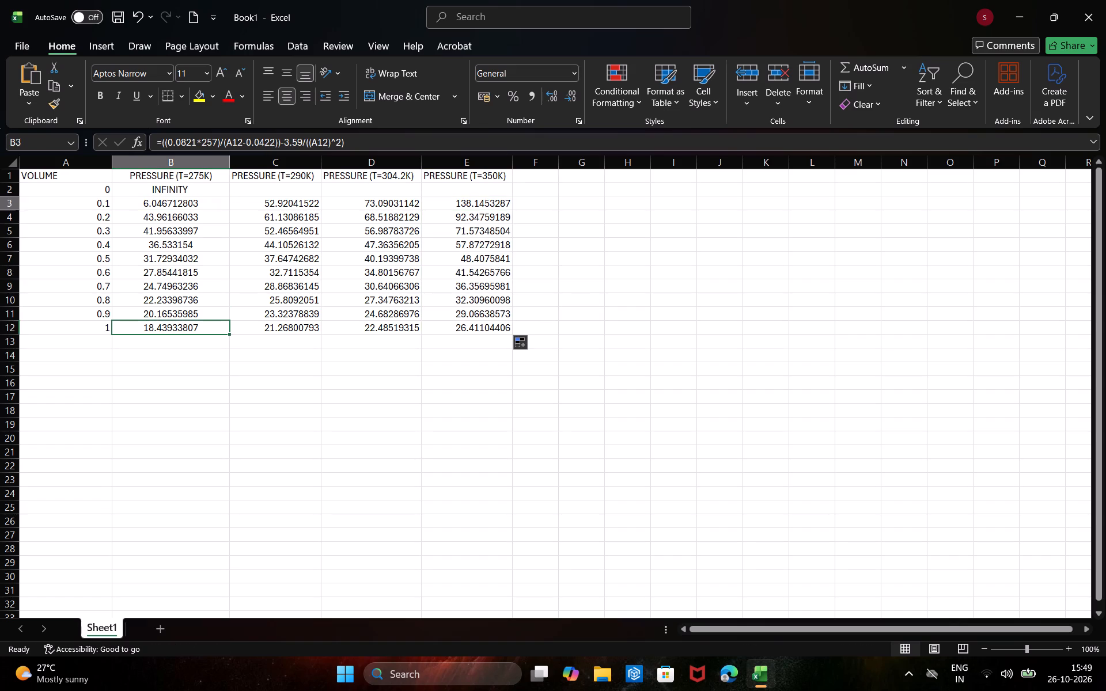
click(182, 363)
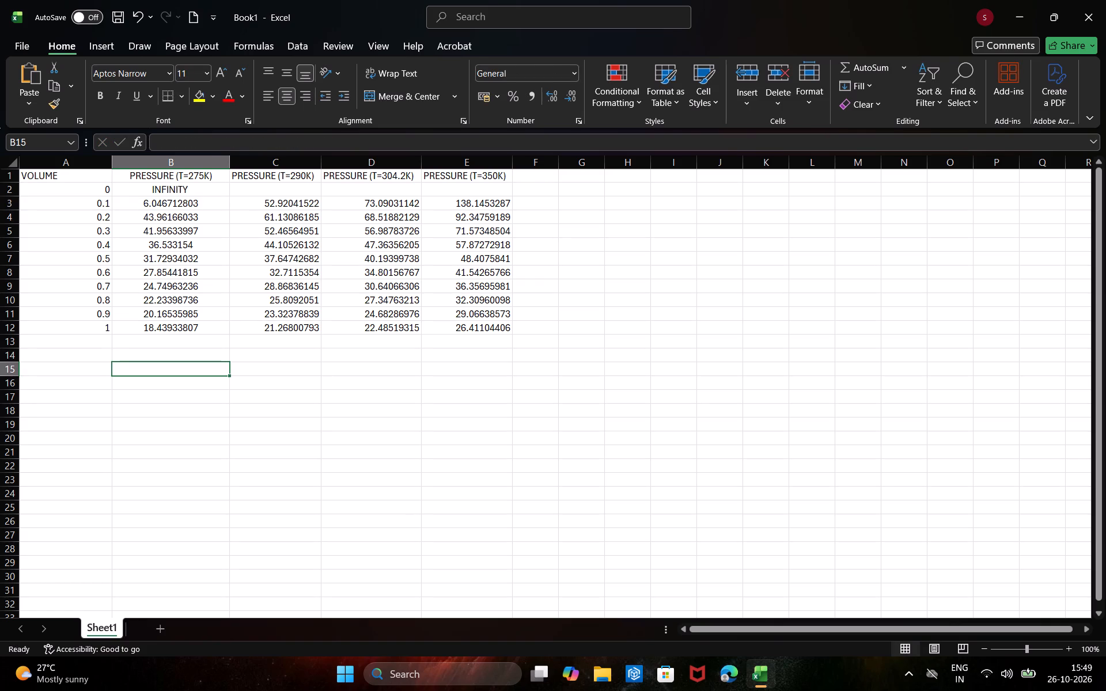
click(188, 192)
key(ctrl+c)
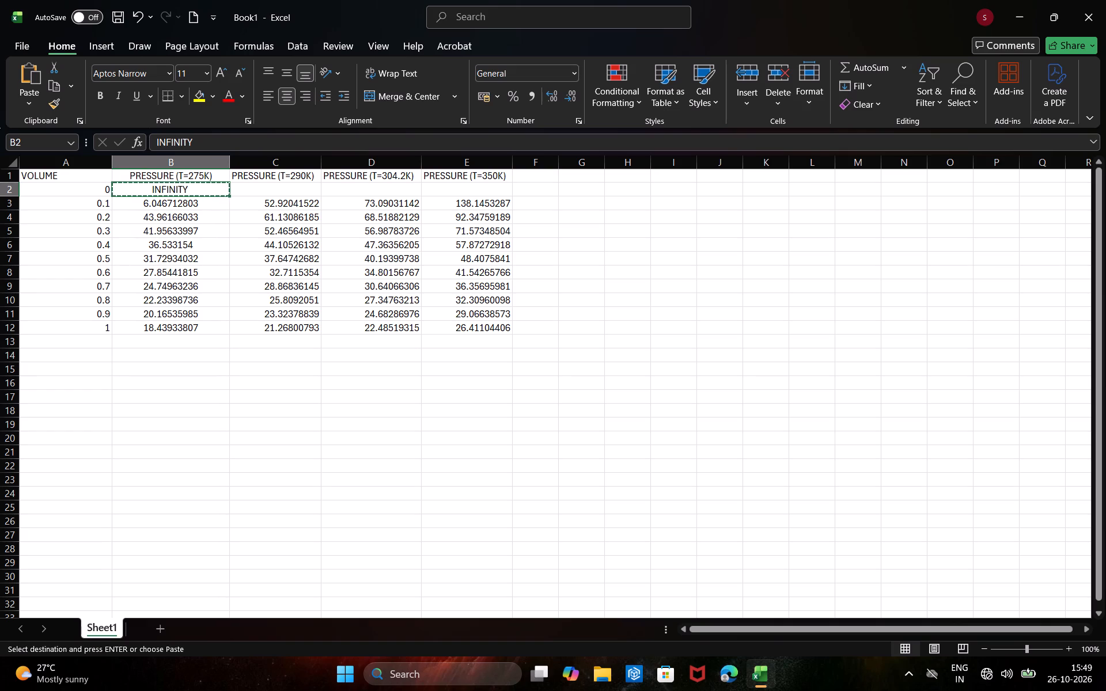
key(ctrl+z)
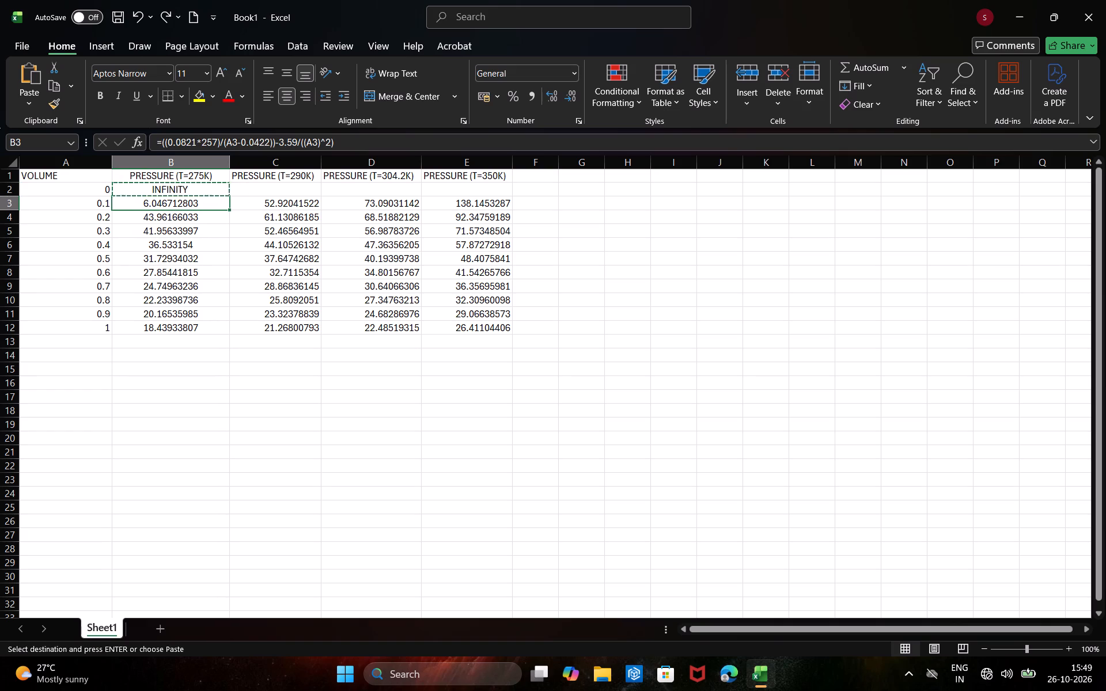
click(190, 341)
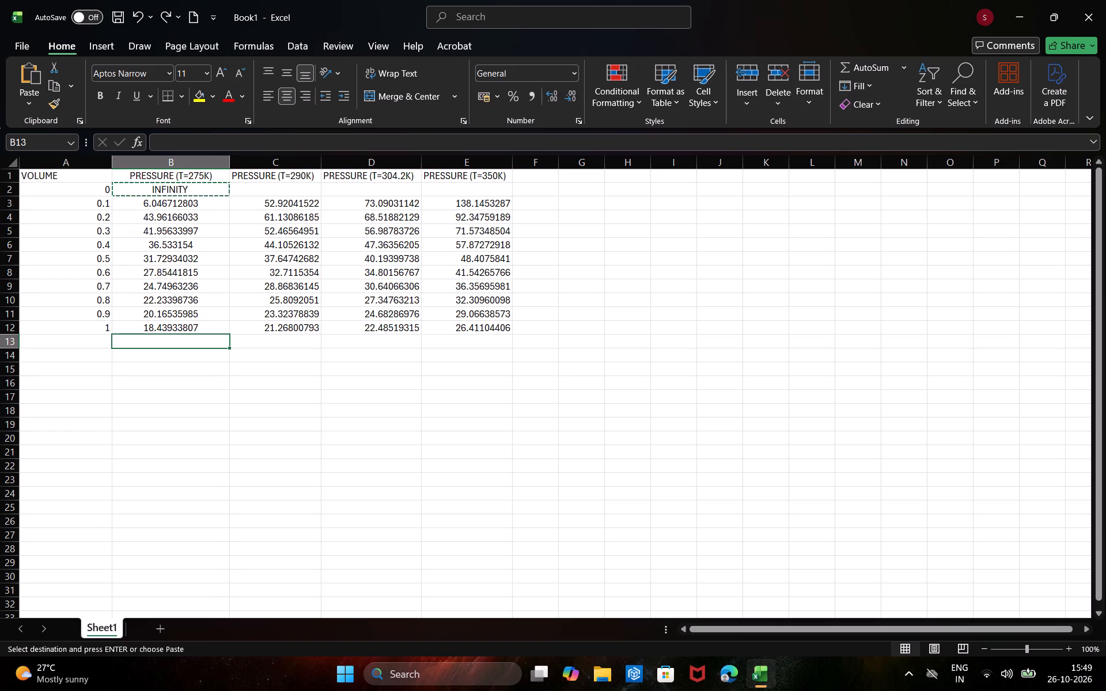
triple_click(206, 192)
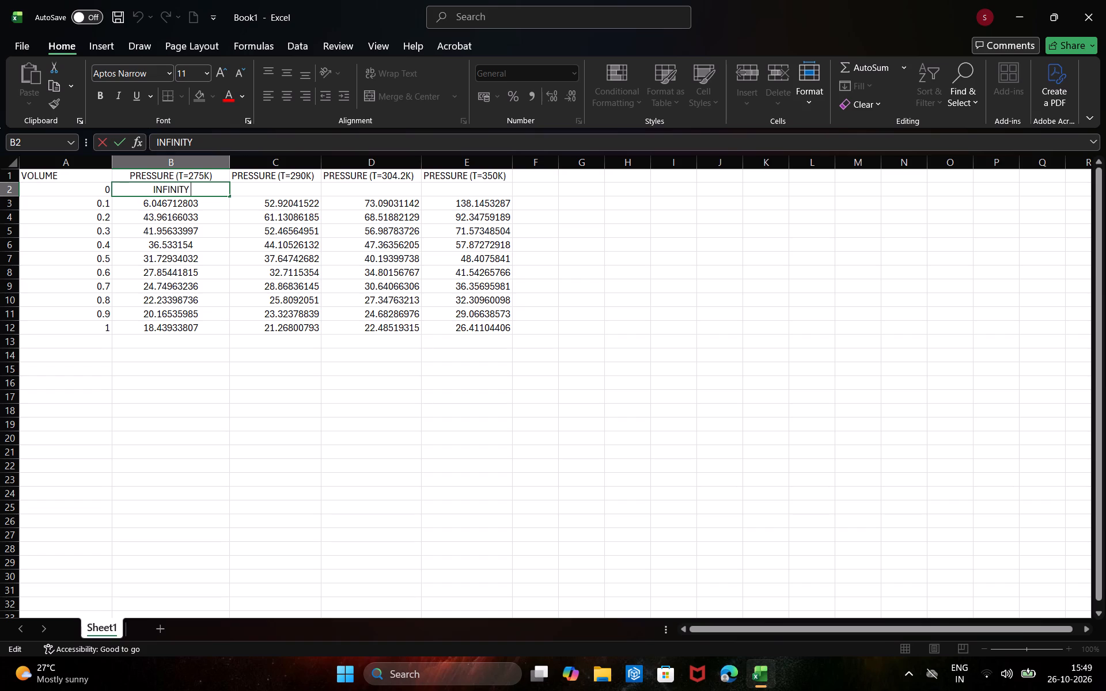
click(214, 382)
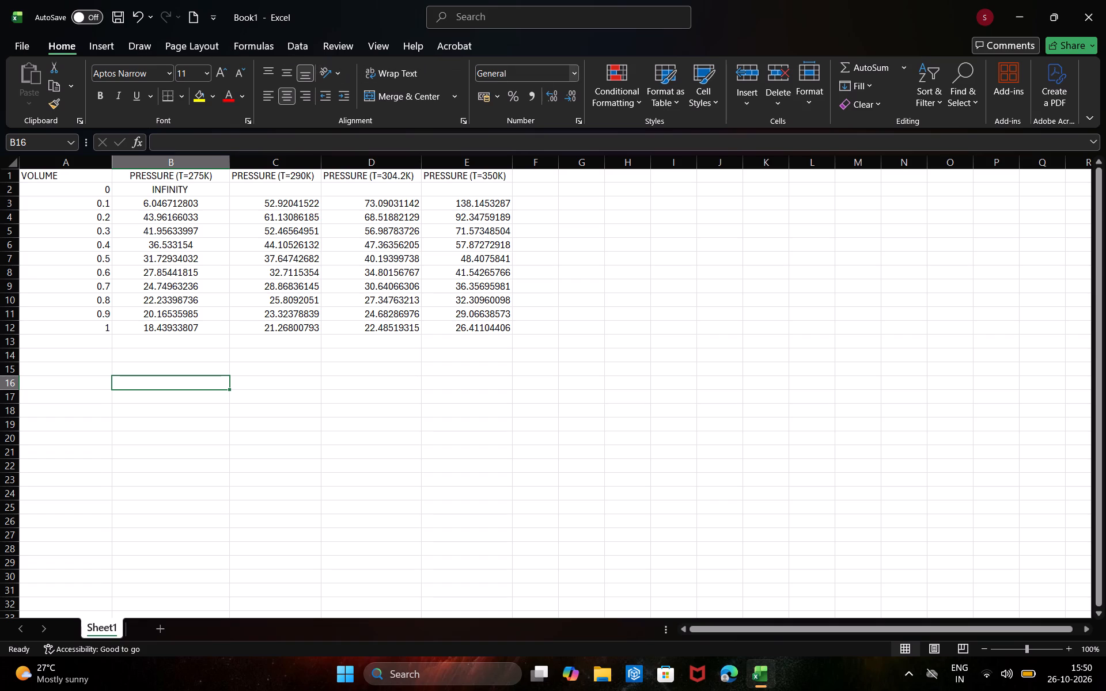
Insert a blank Scatter with Smooth Lines chart from an empty cell below the table.
click(97, 43)
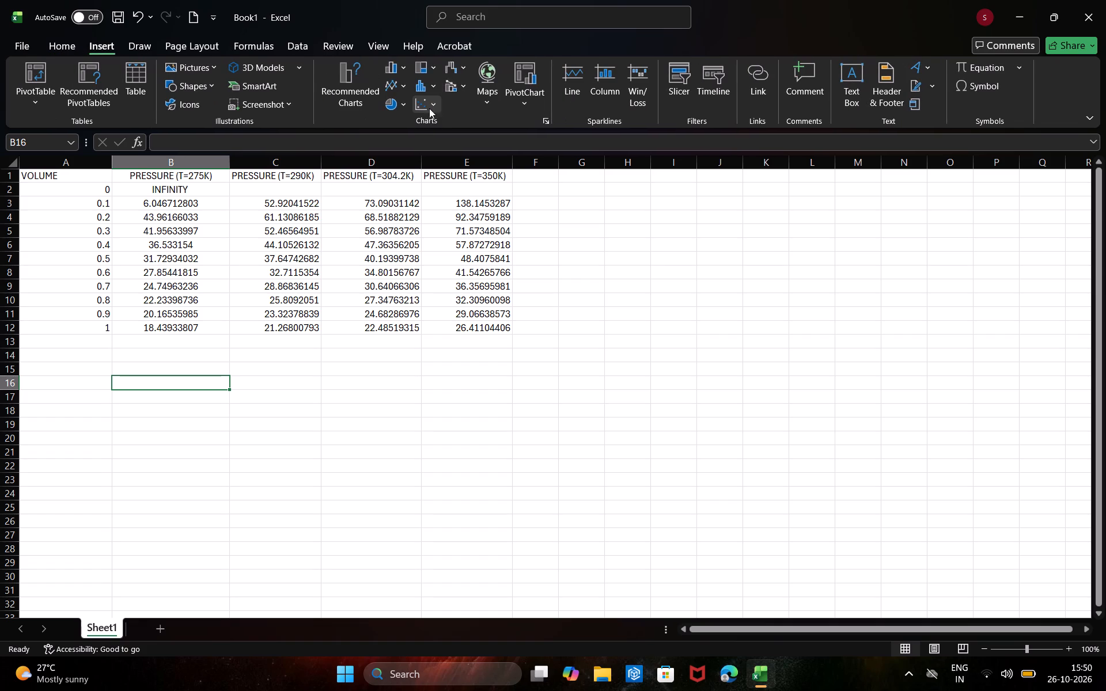
click(429, 106)
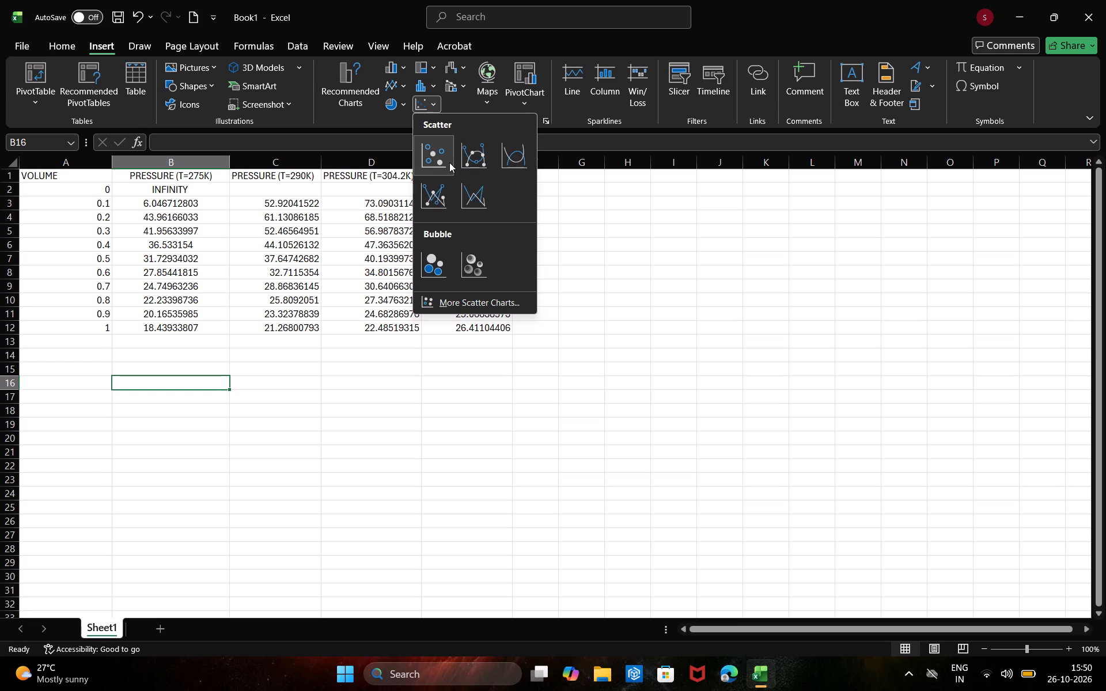
click(521, 155)
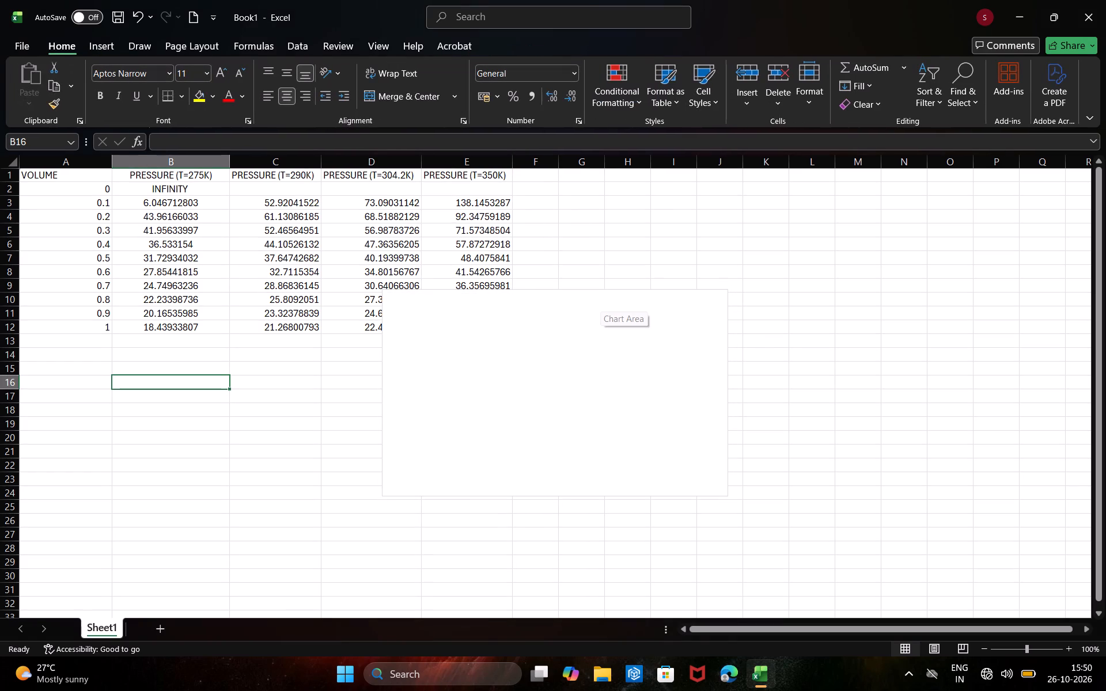
Move the blank chart clear of the data table, so it spans roughly columns F to N and rows 10 to 24.
click(604, 301)
drag(604, 301, 768, 307)
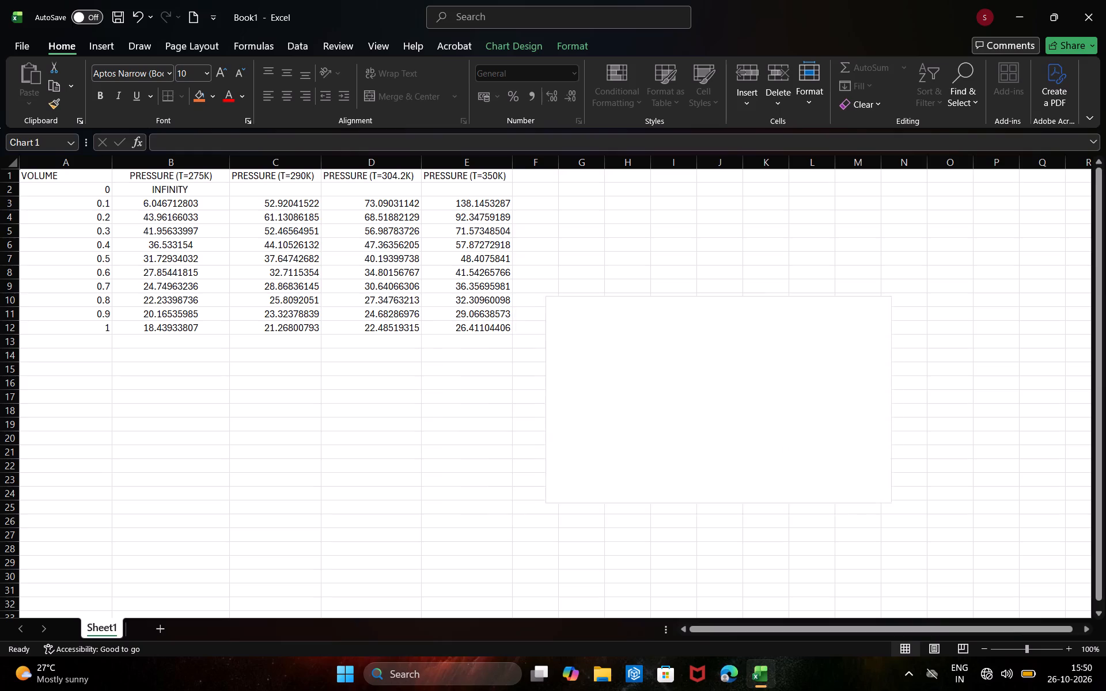
drag(768, 307, 774, 305)
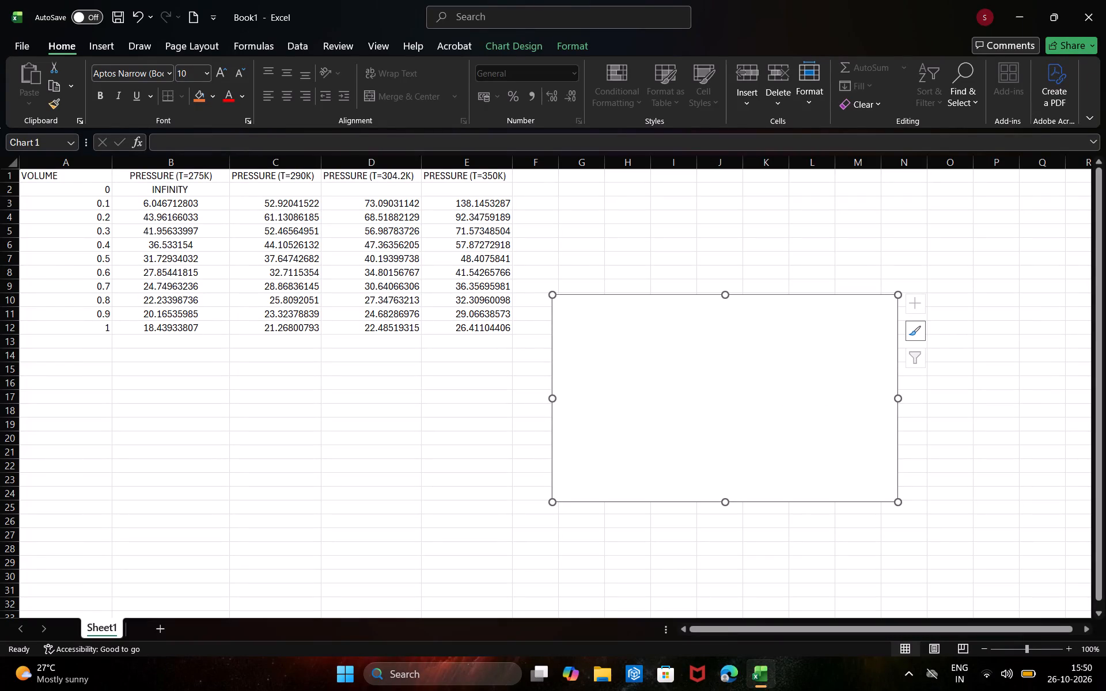
click(816, 332)
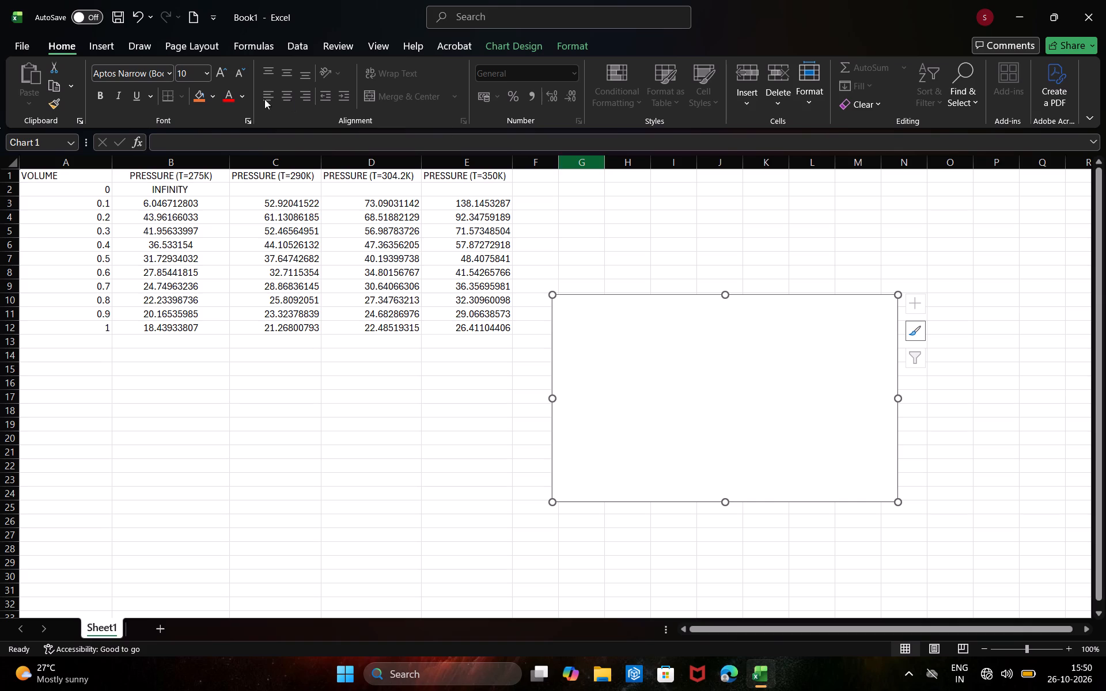
Apply the Scatter with Smooth Lines type to the selected blank chart again.
click(108, 41)
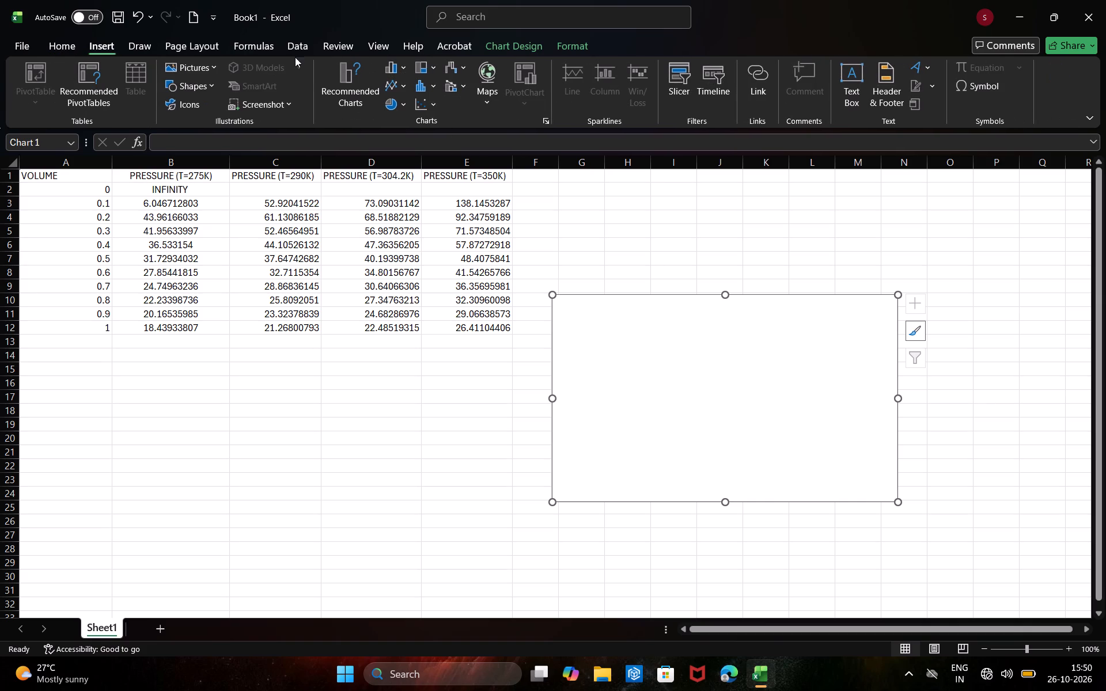
click(419, 105)
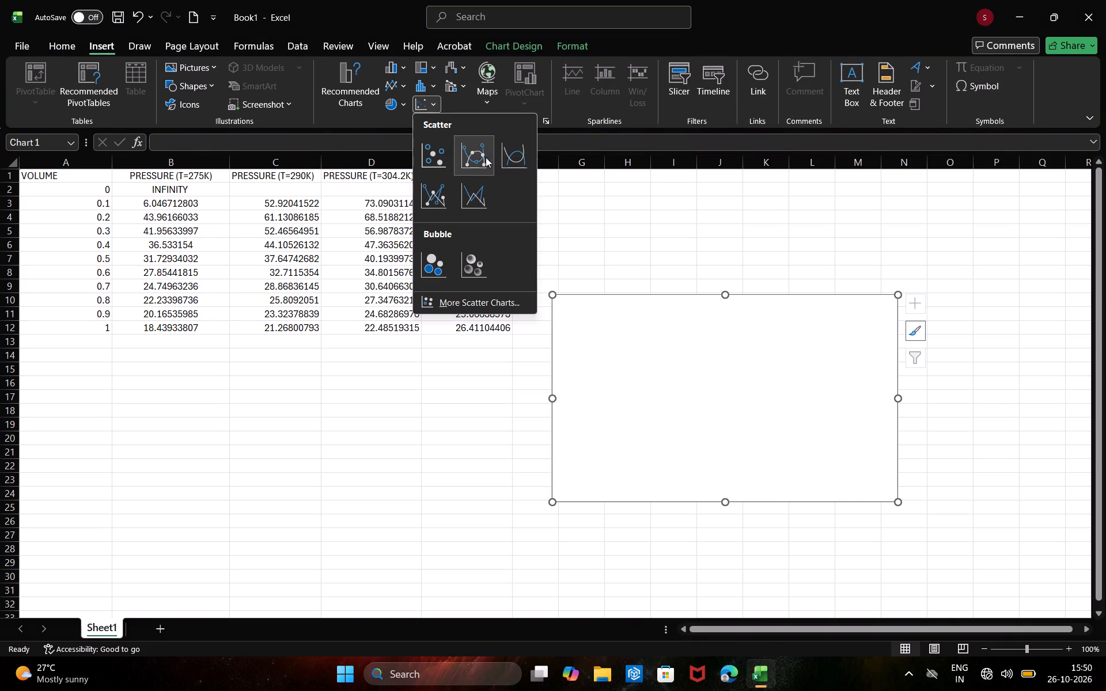
click(514, 162)
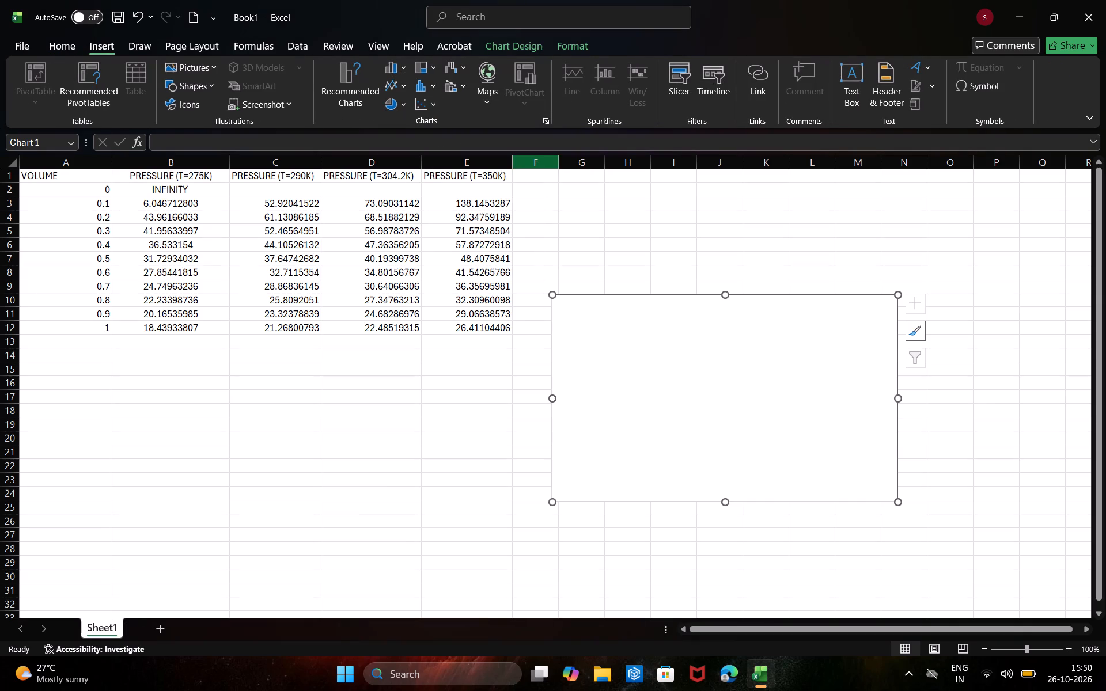
Start a new data series in the blank chart's data source and move its settings dialog clear of the table.
click(779, 411)
triple_click(779, 411)
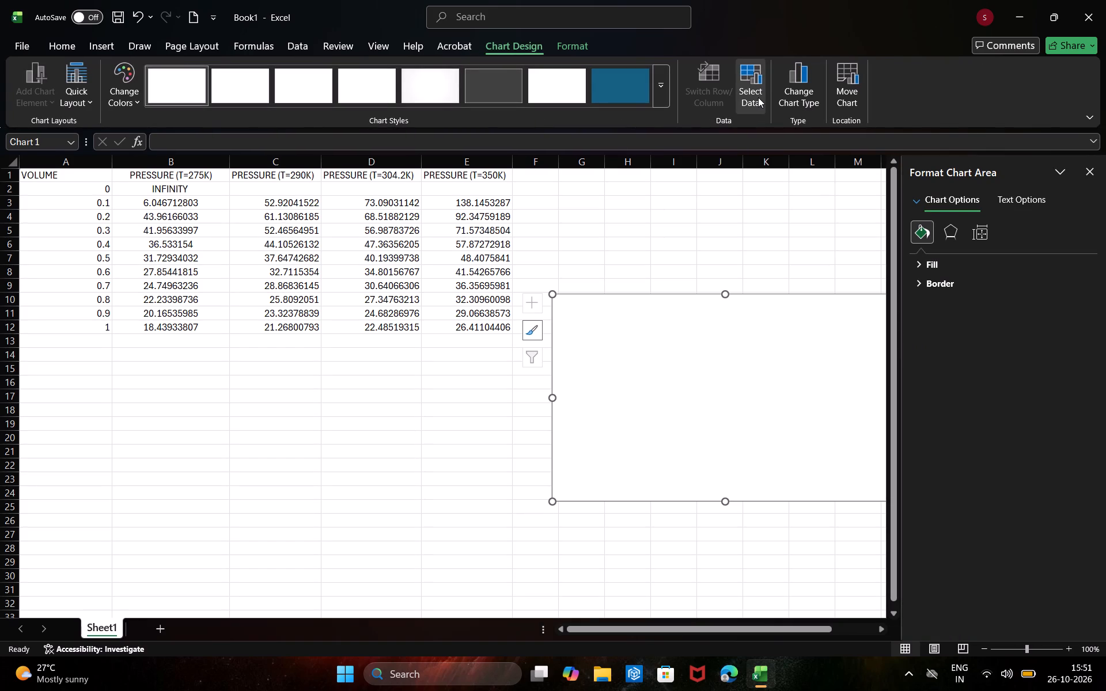
click(758, 97)
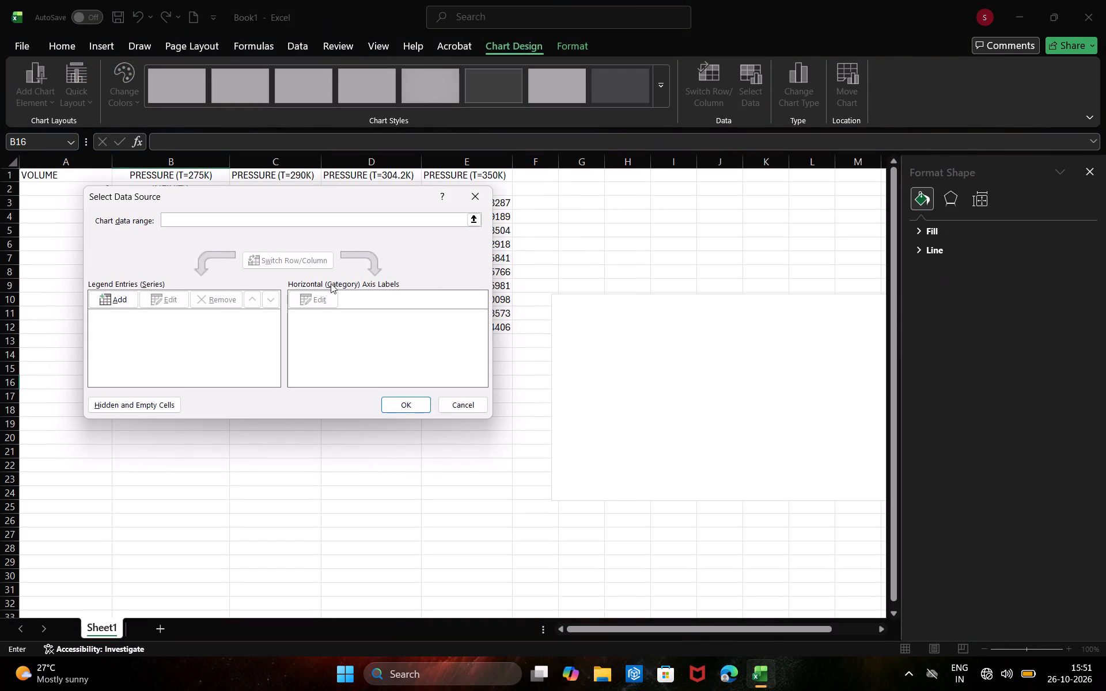
click(126, 299)
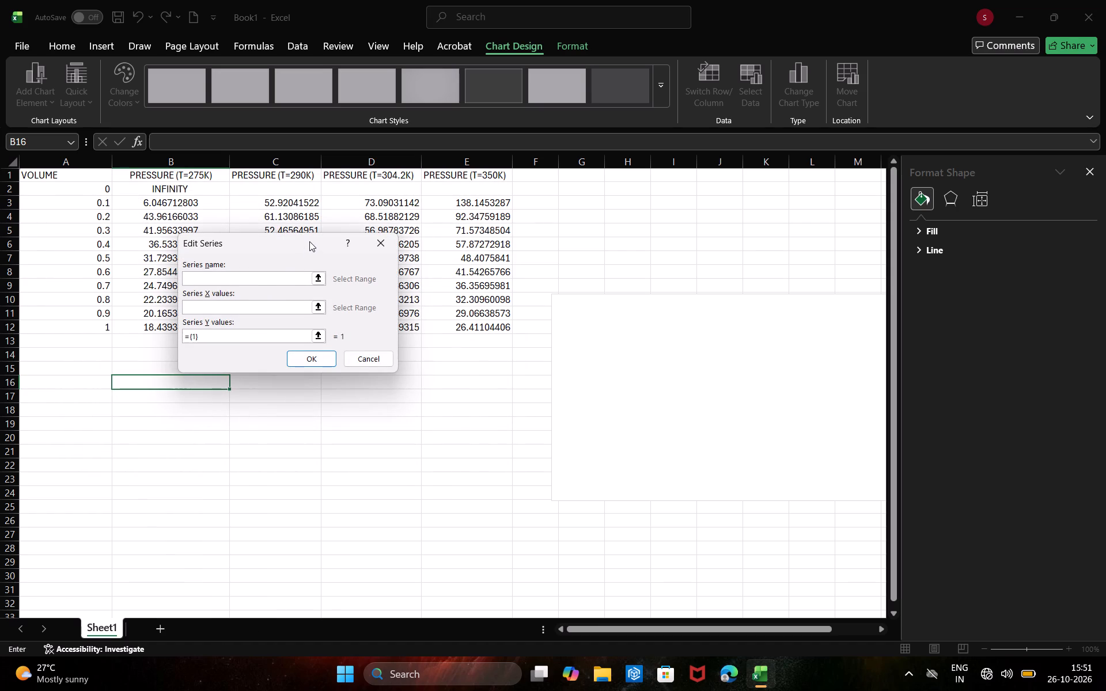
drag(309, 241, 378, 401)
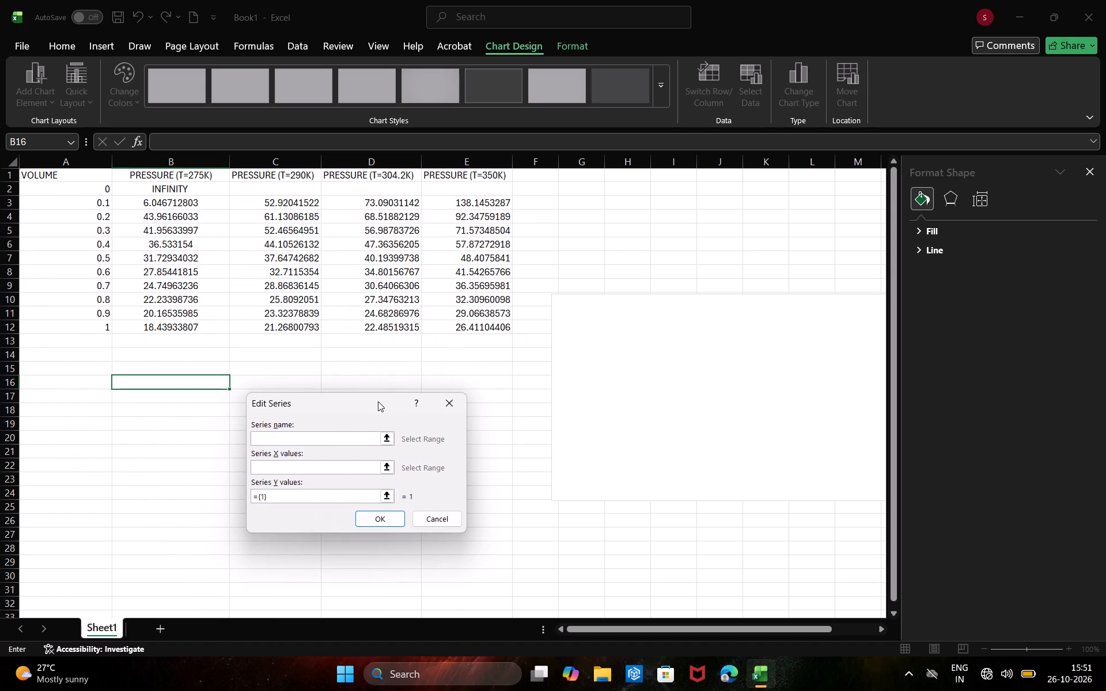
click(315, 441)
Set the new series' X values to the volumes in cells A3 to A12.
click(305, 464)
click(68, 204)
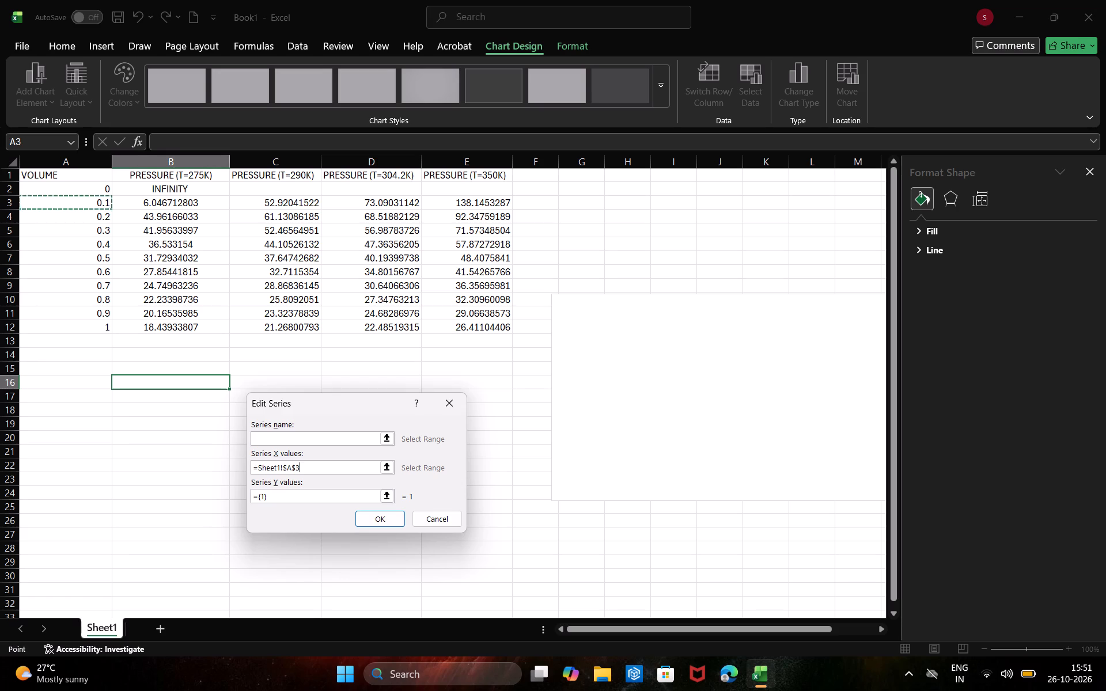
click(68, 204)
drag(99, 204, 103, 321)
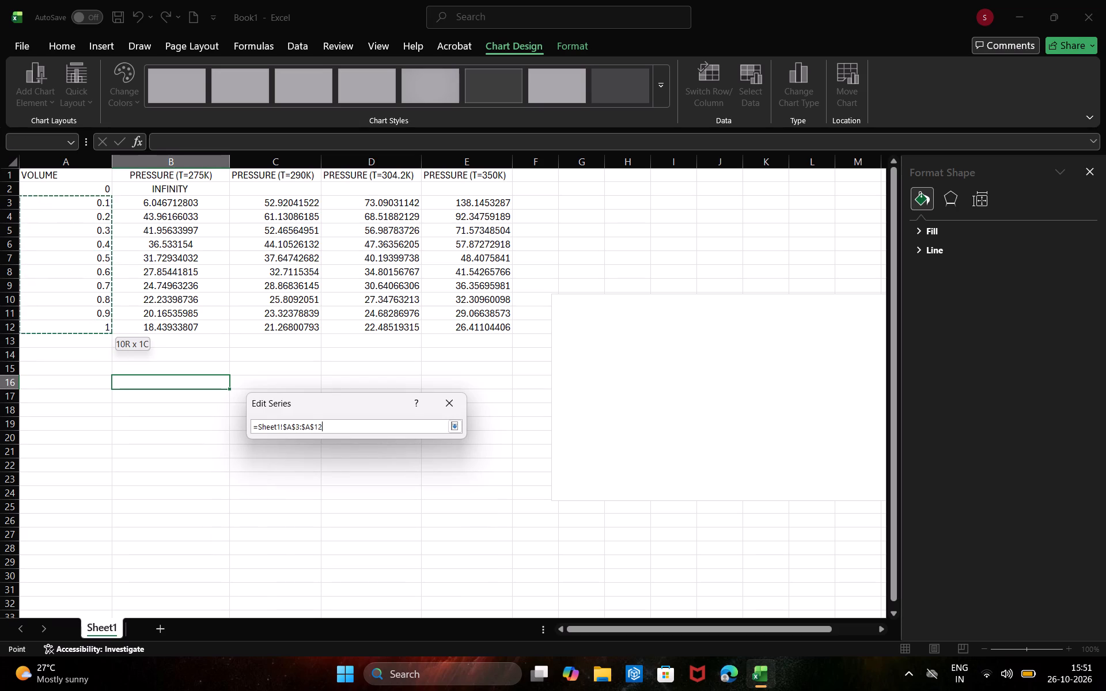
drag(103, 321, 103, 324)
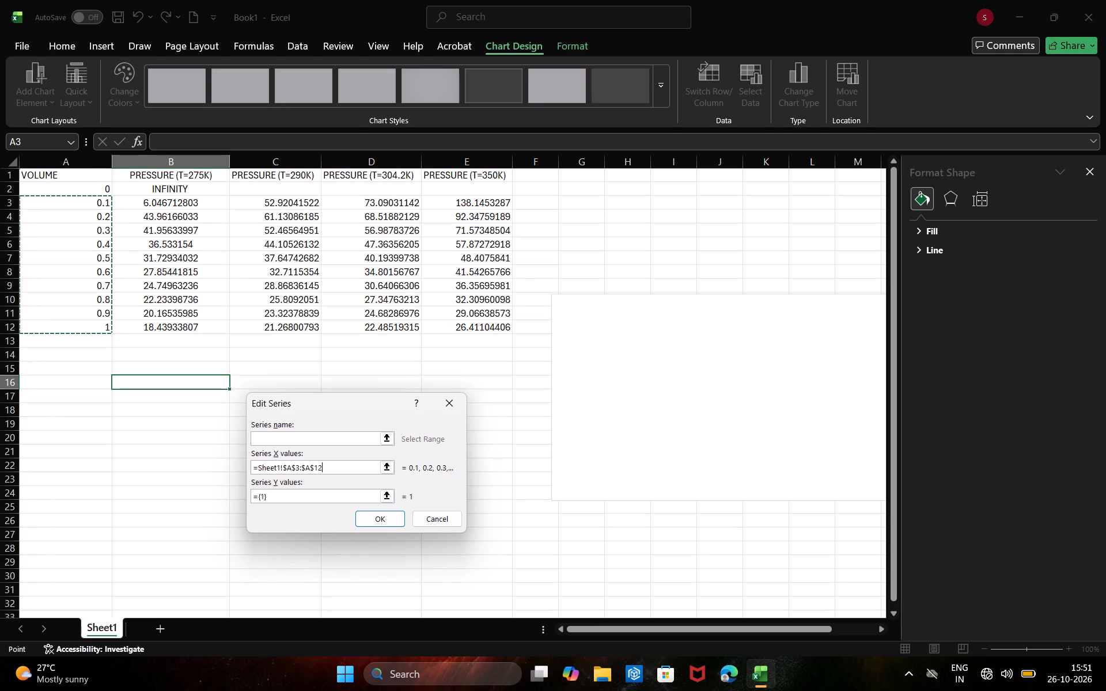
Reselect the new series' X values, starting from the zero volume in cell A2.
click(108, 189)
double_click(108, 189)
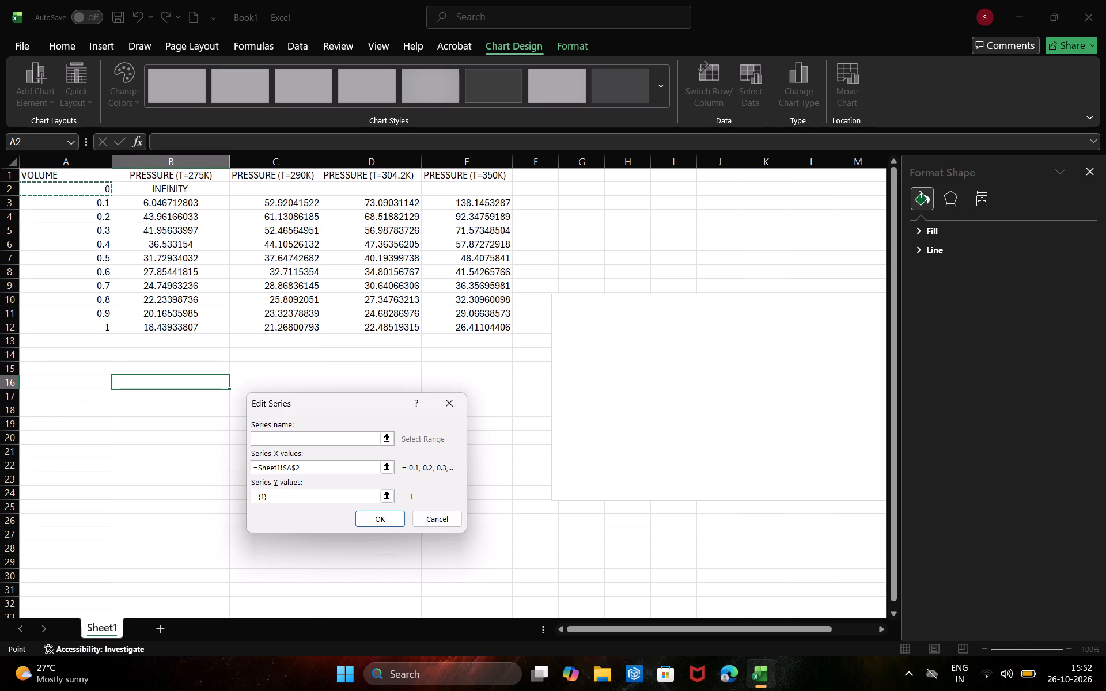
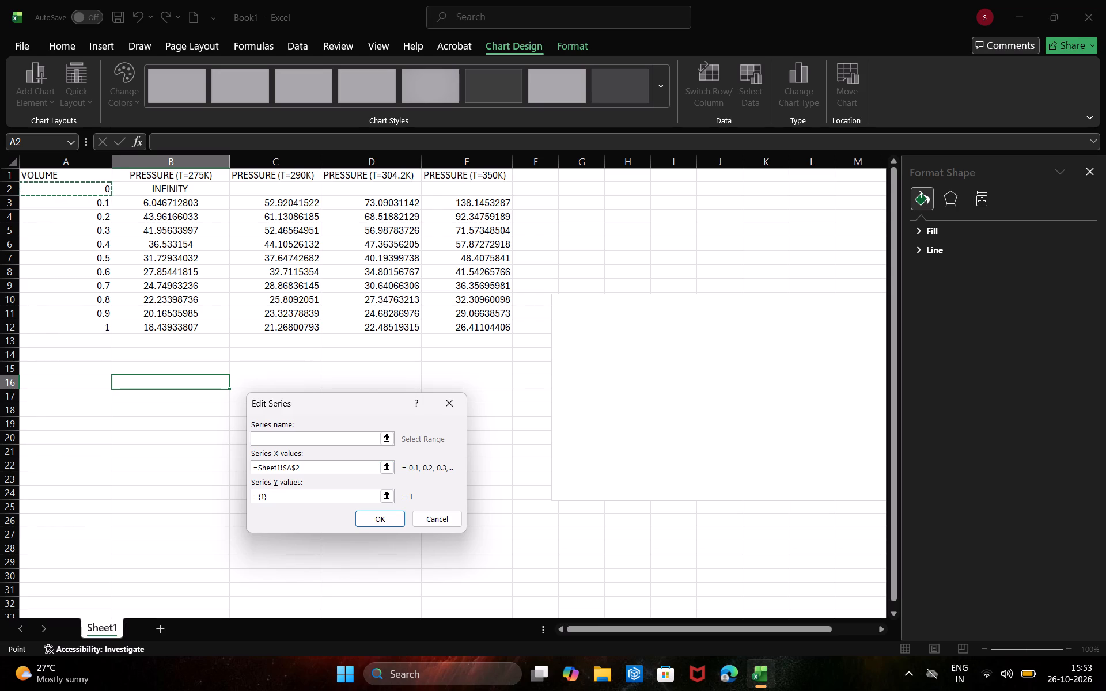
Extend the new series' X values to cover the volumes in cells A2 to A12.
drag(106, 192, 107, 199)
drag(107, 199, 109, 326)
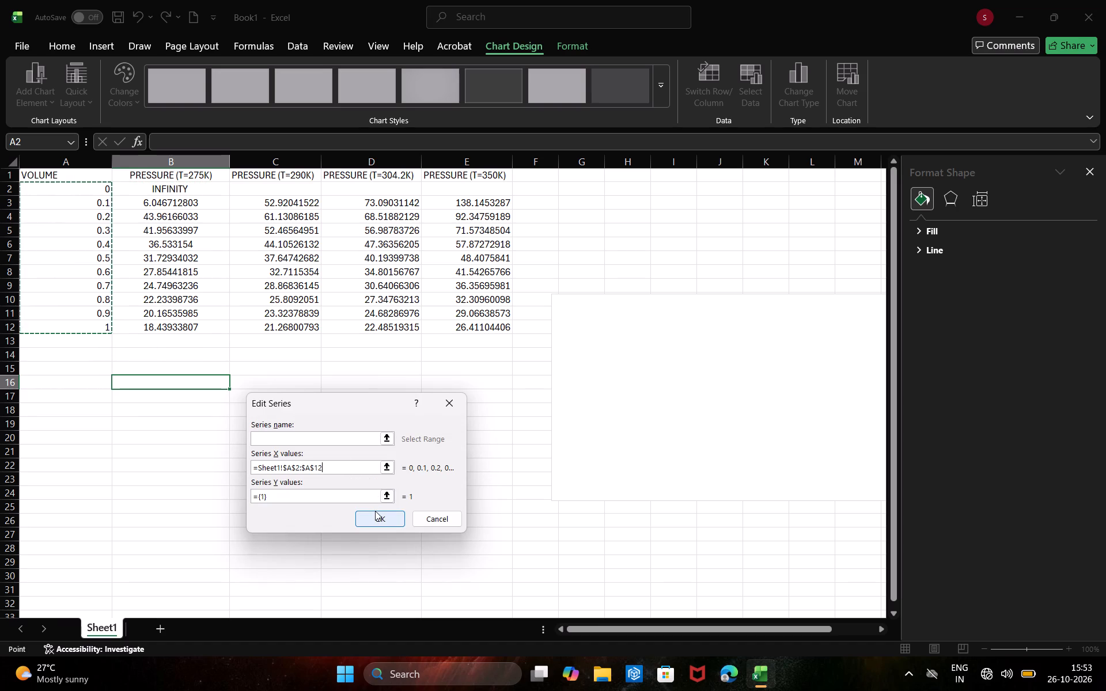
Replace the series' default Y values with the 275 K pressures in cells B3 to B12.
click(339, 490)
double_click(339, 490)
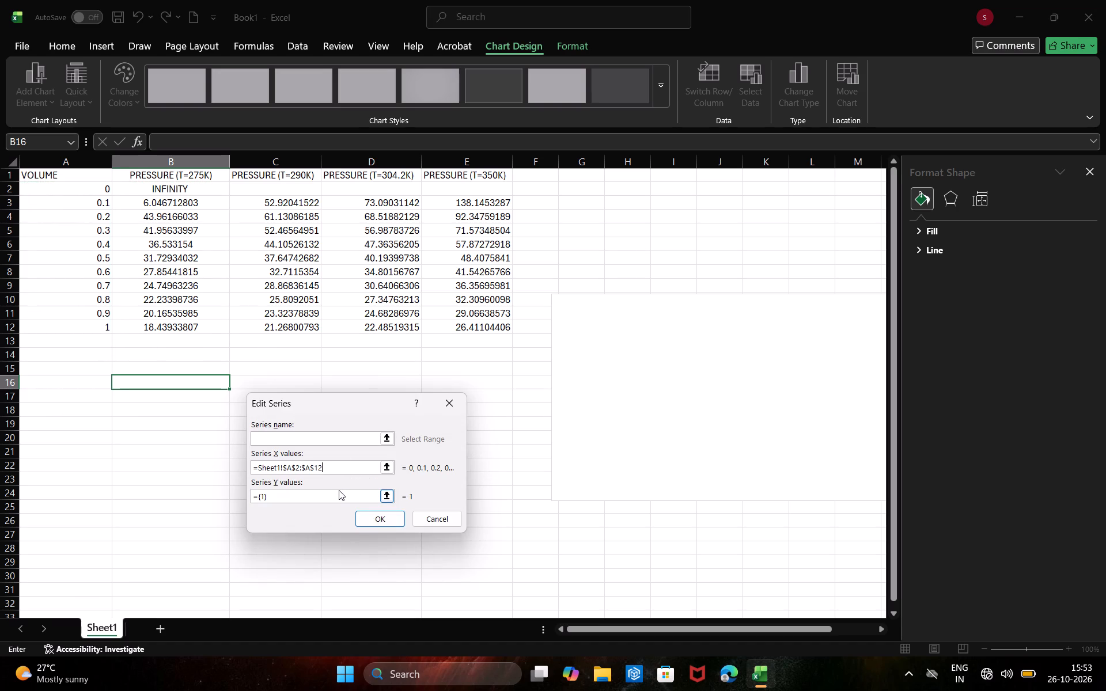
triple_click(339, 490)
double_click(336, 499)
key(BackSpace)
key(BackSpace)
key(BackSpace)
click(203, 202)
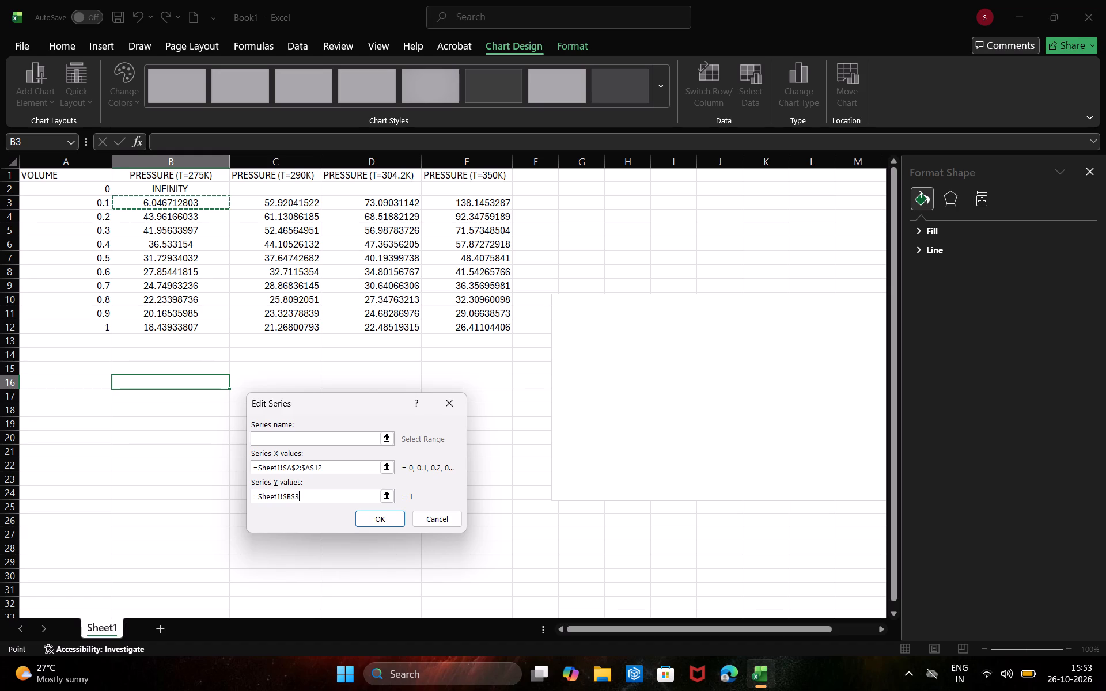
drag(203, 202, 202, 327)
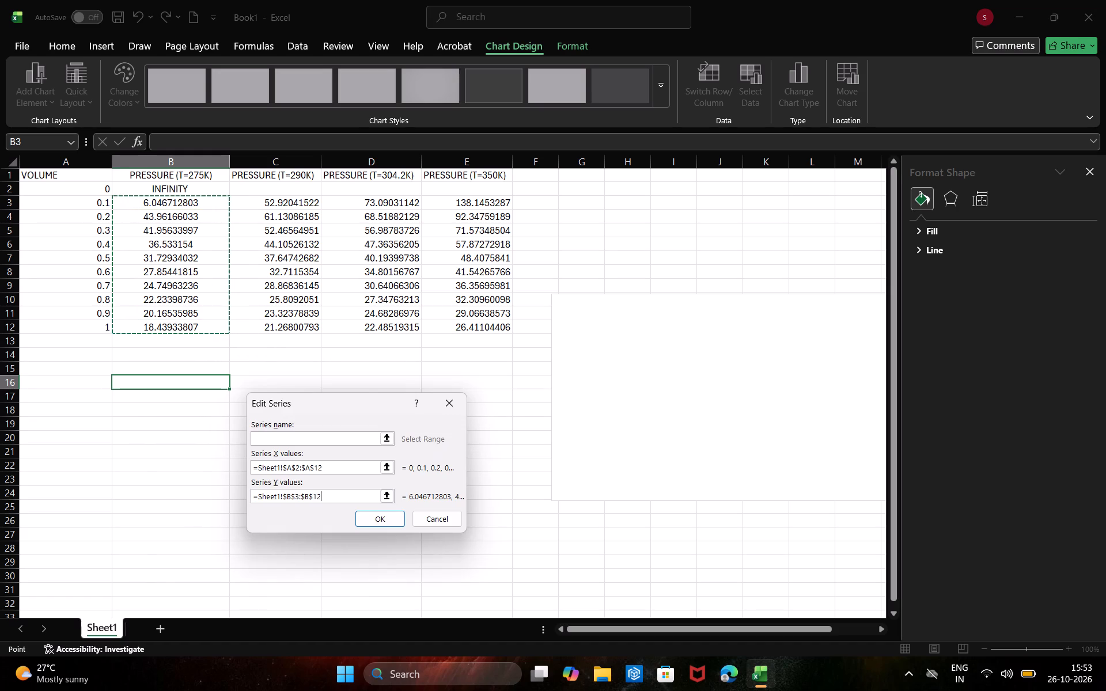
Name the series from the VOLUME and PRESSURE (T=275K) headers in cells A1 to B1 and apply the chart's data source.
click(320, 439)
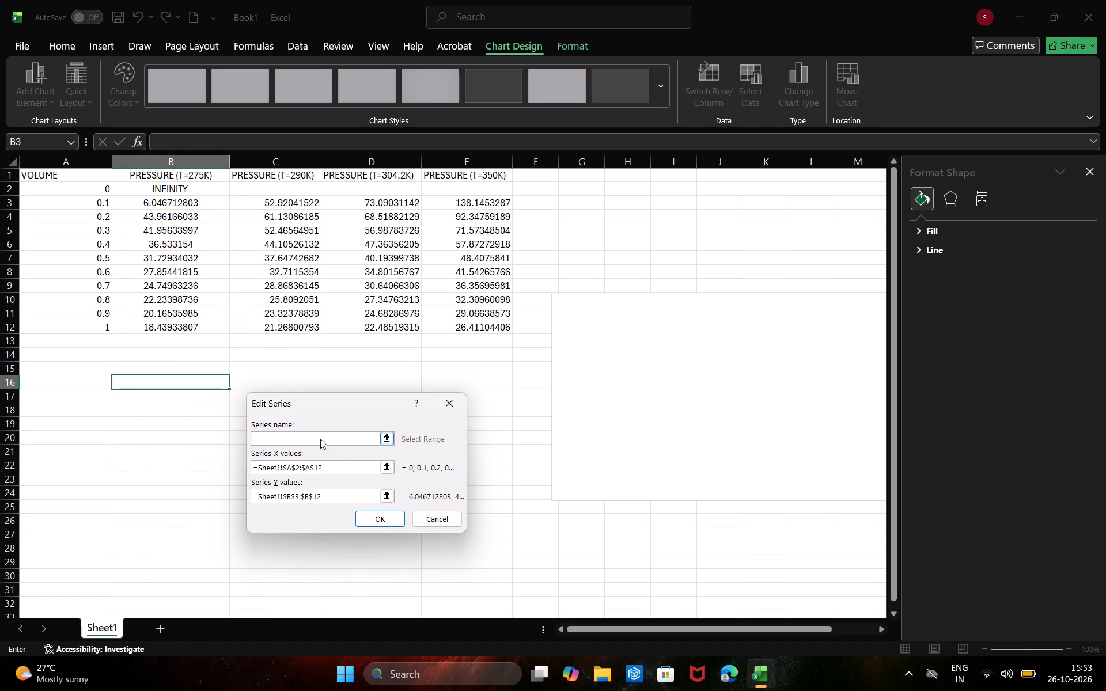
click(172, 178)
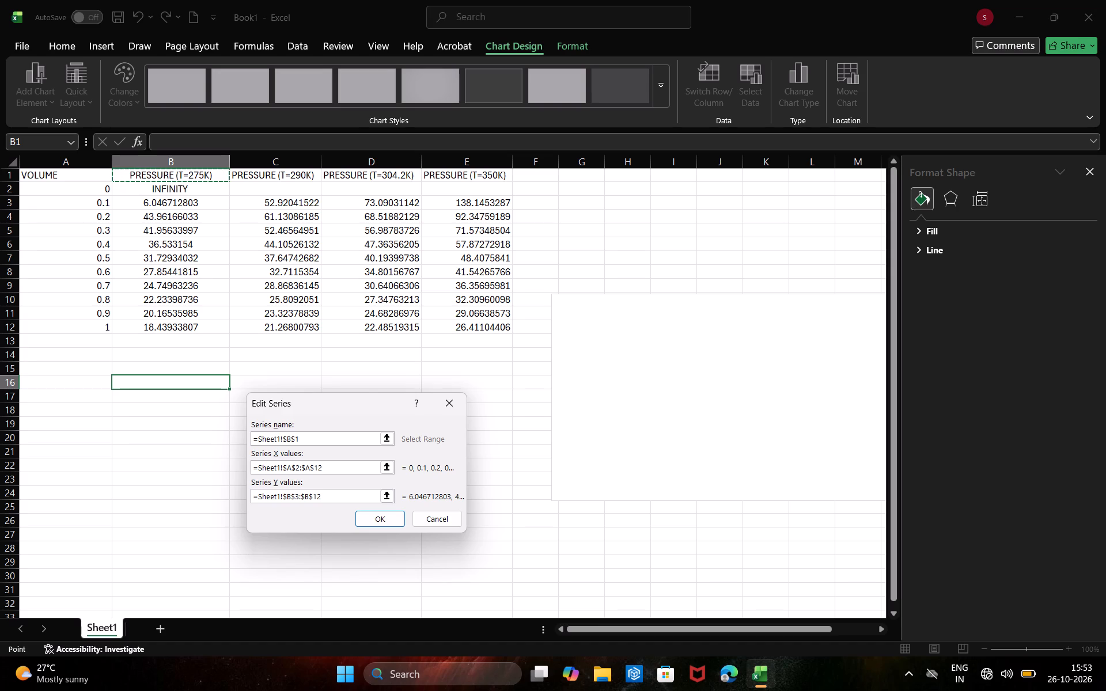
click(78, 176)
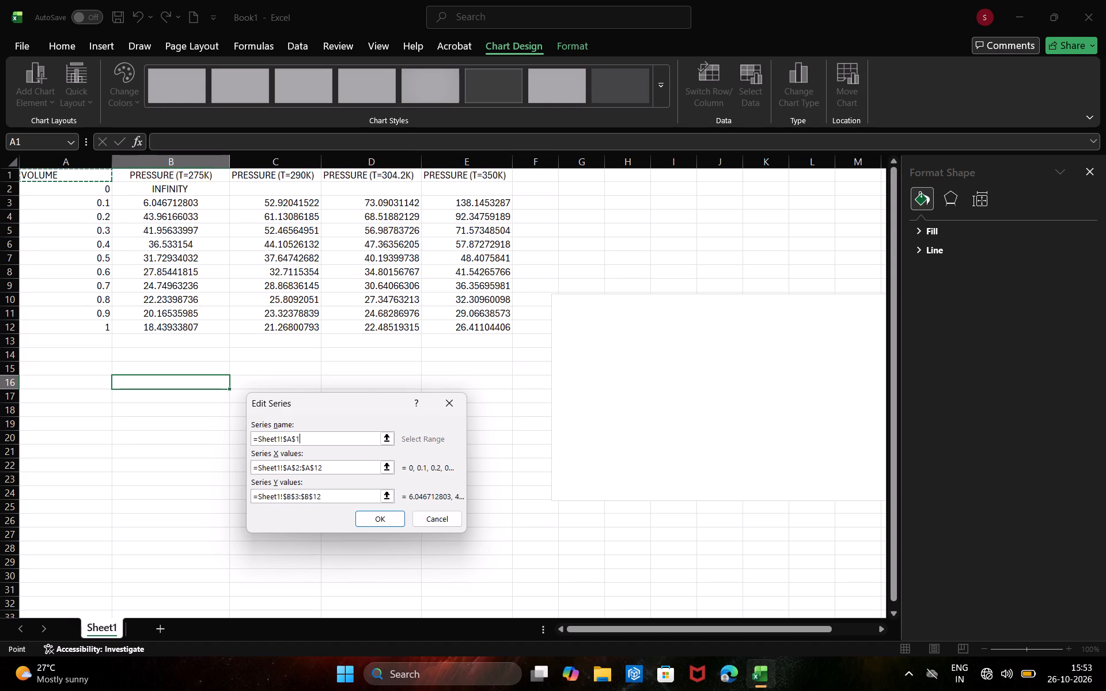
click(135, 176)
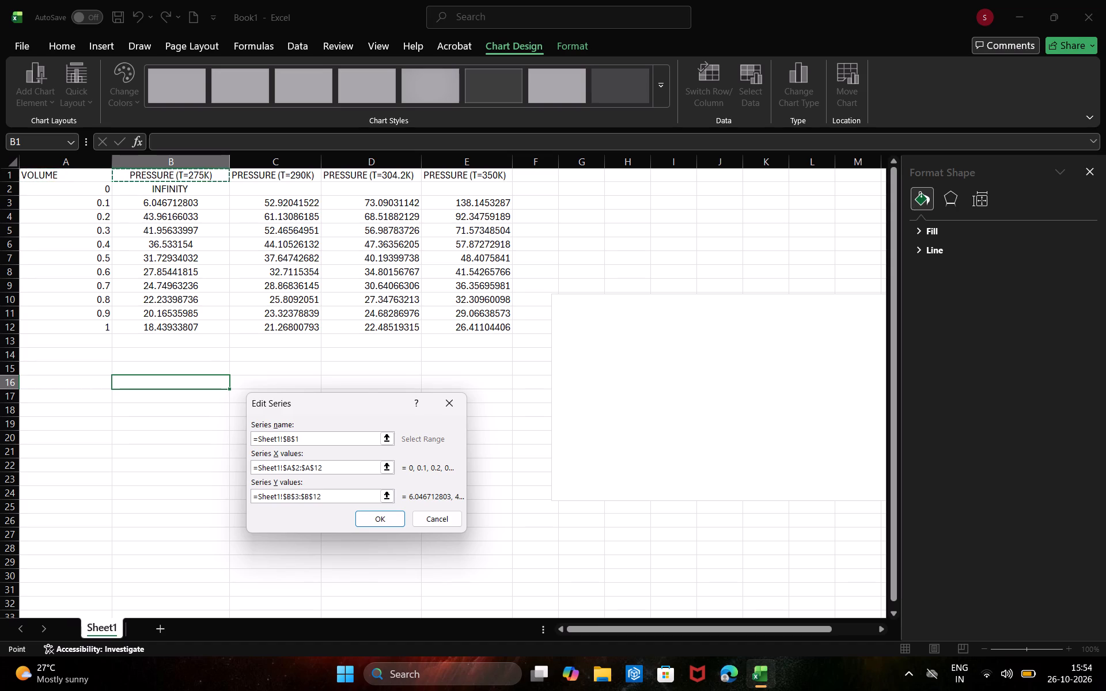
click(86, 175)
click(126, 174)
drag(126, 174, 113, 176)
drag(113, 176, 94, 174)
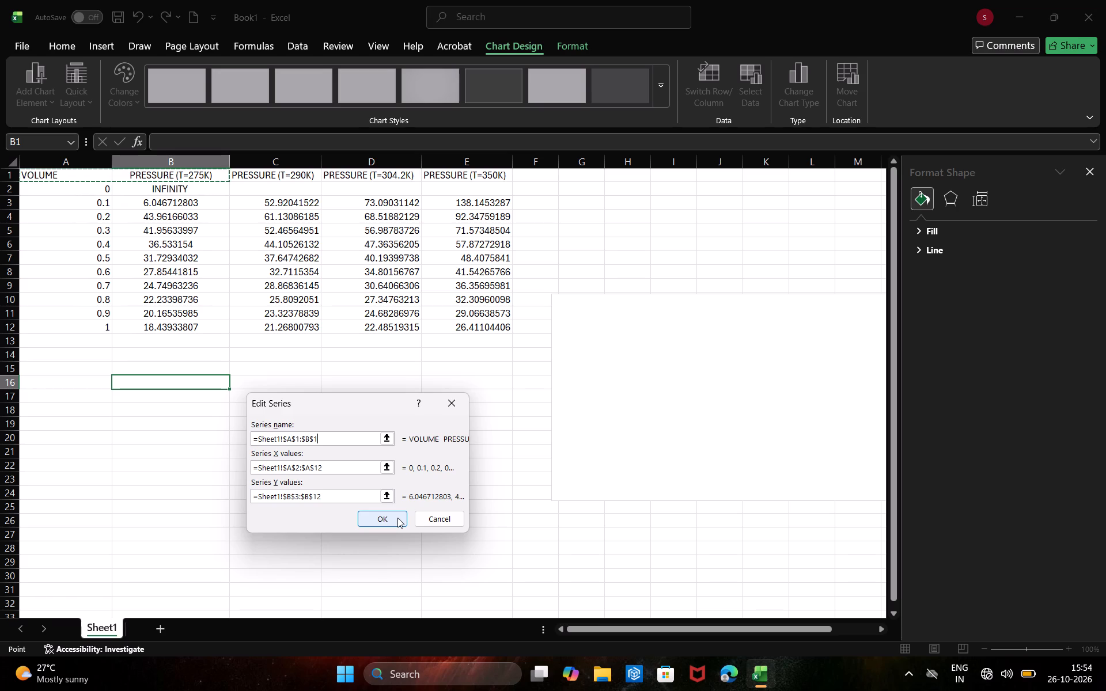
click(397, 518)
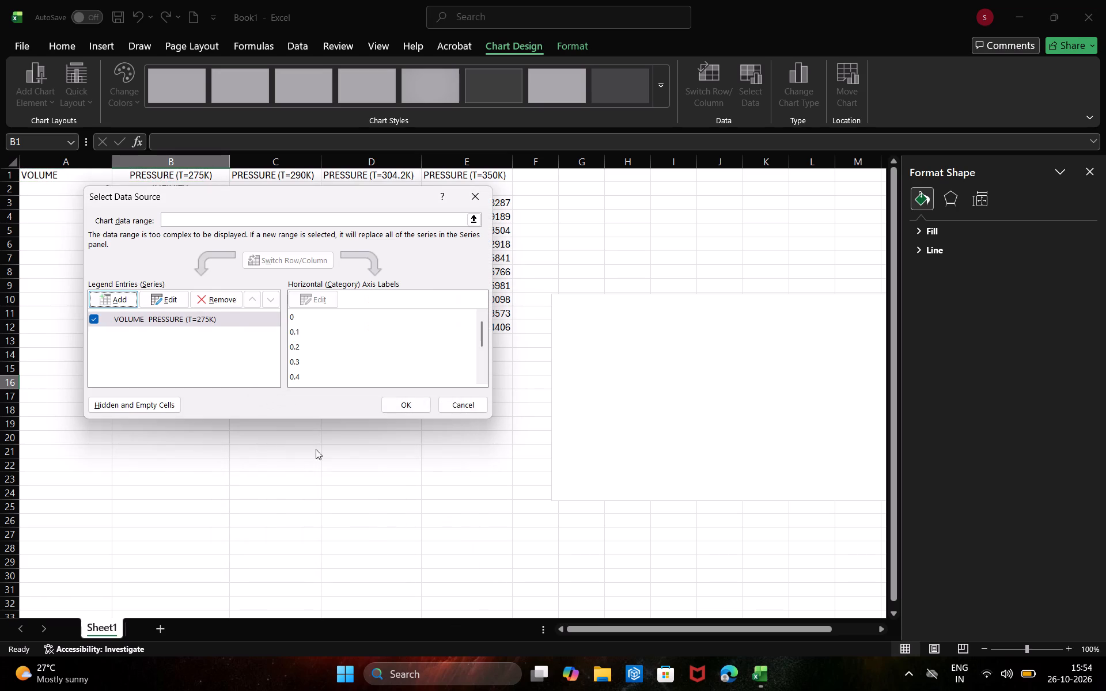
click(400, 406)
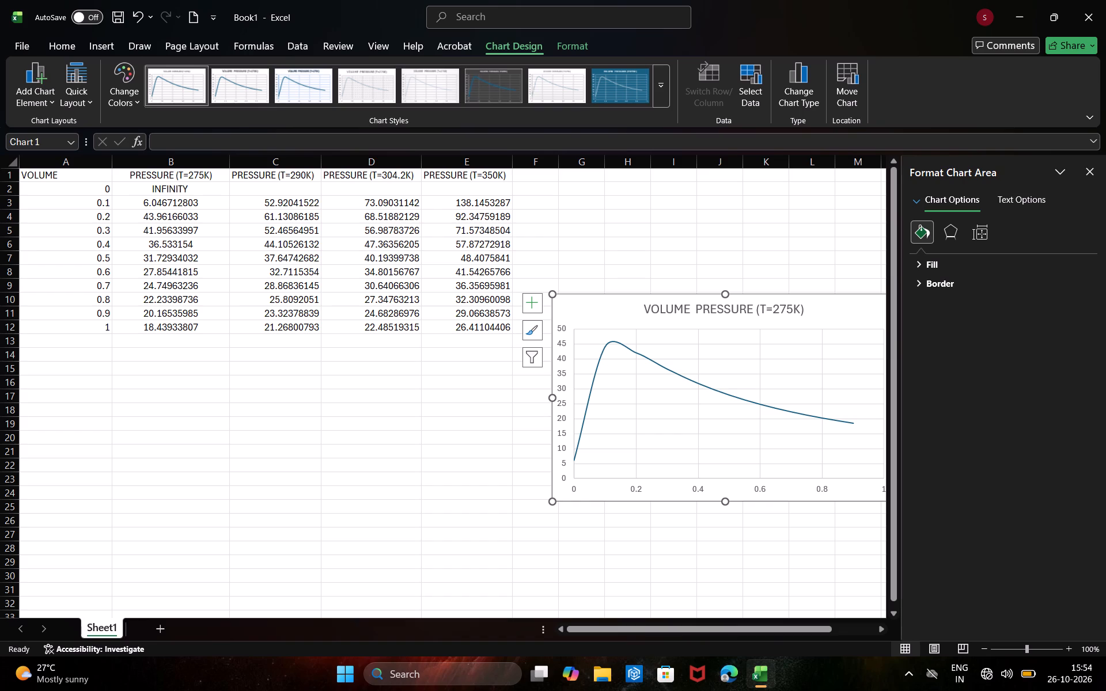
Move the chart to the empty area below the table, with its top edge around row 14 and its left edge at column E.
drag(821, 304, 758, 316)
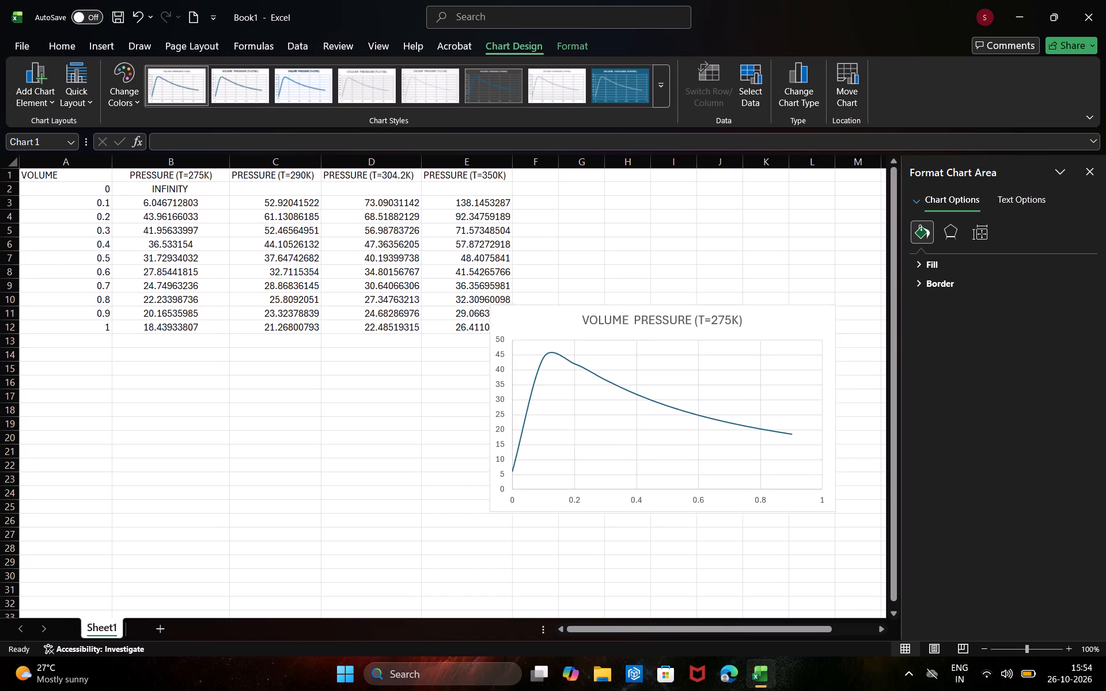
drag(758, 316, 693, 365)
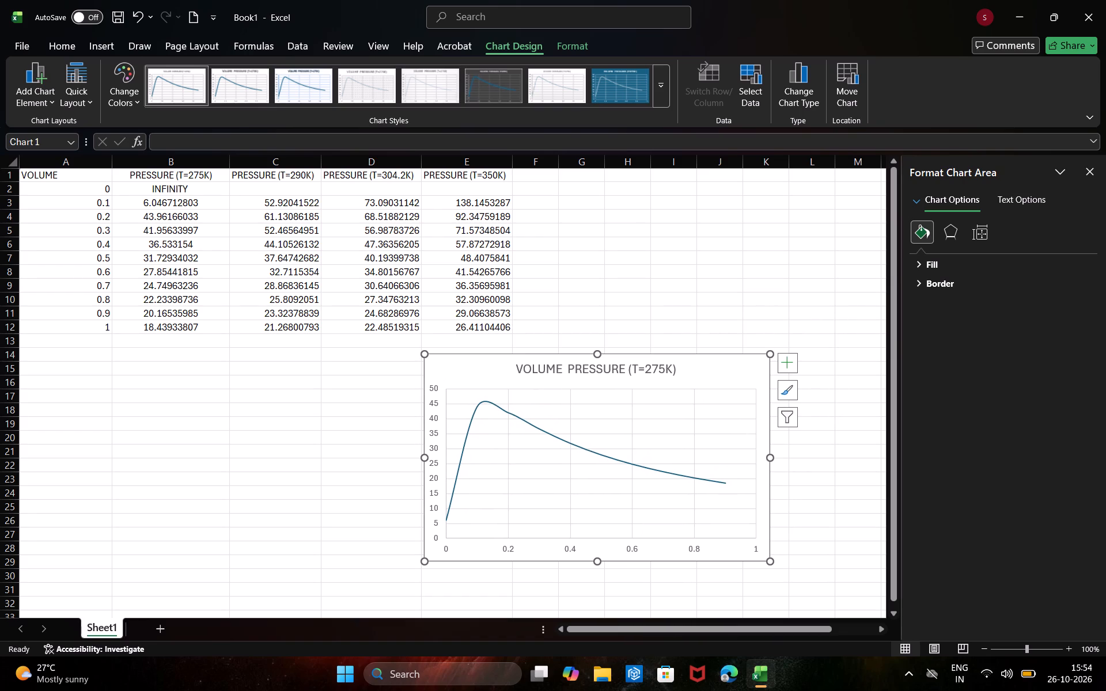
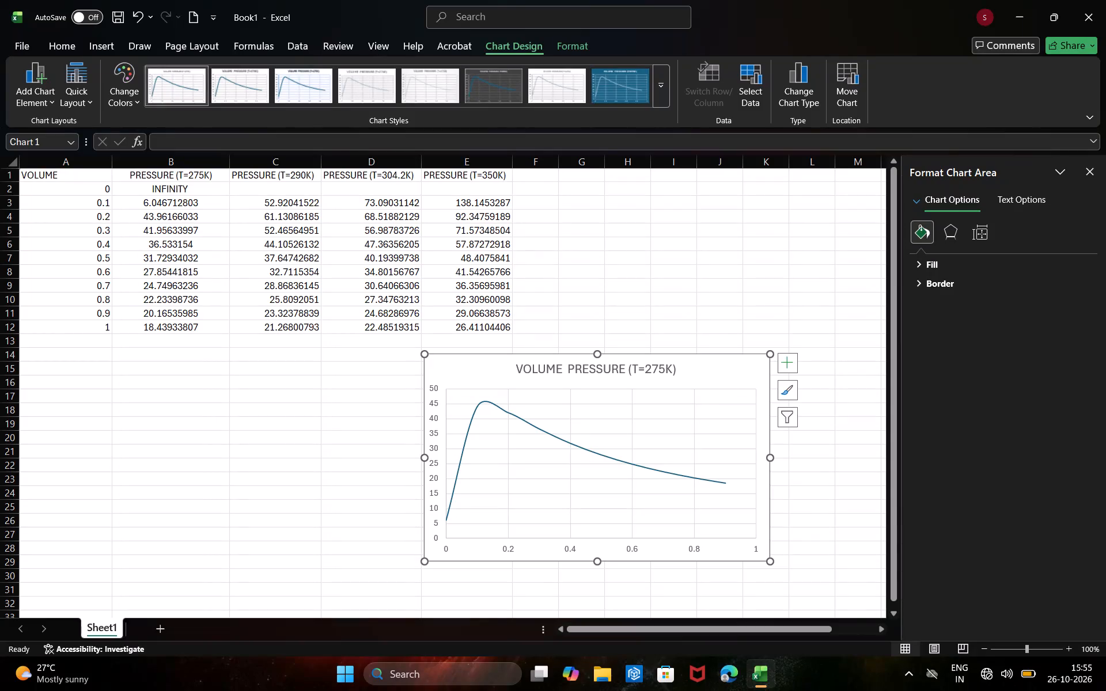
Clear the INFINITY entry from cell B2 in the PRESSURE (T=275K) column.
click(197, 192)
double_click(197, 192)
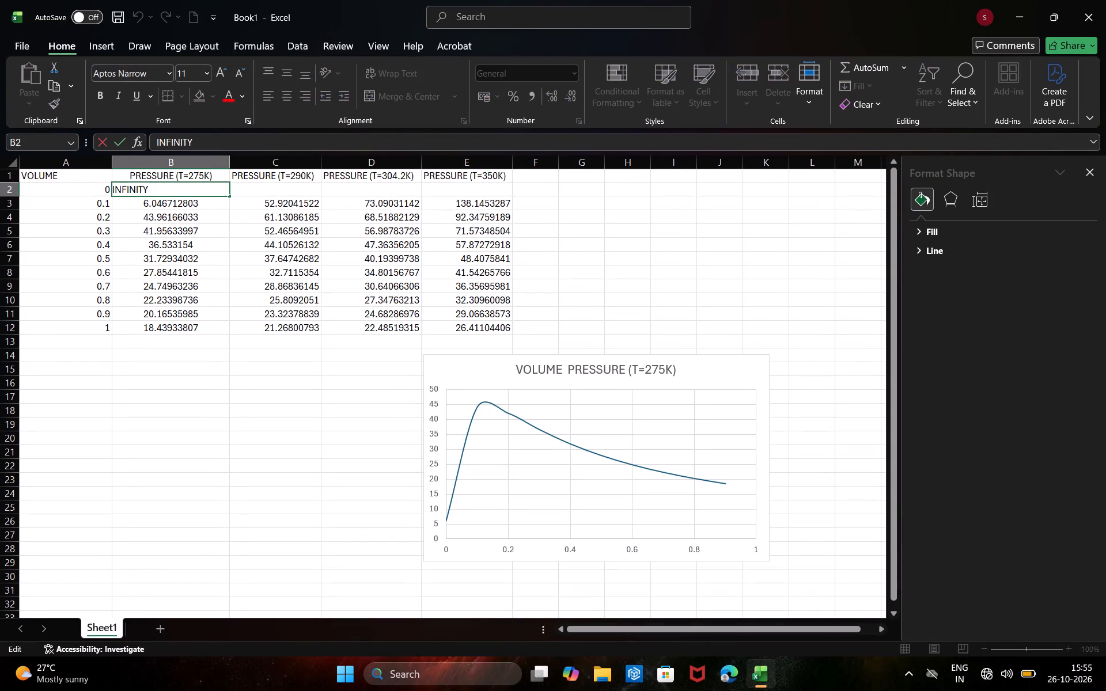
key(BackSpace)
key(BackSpace)
key(BackSpace)
key(BackSpace)
key(BackSpace)
key(BackSpace)
key(BackSpace)
key(BackSpace)
key(BackSpace)
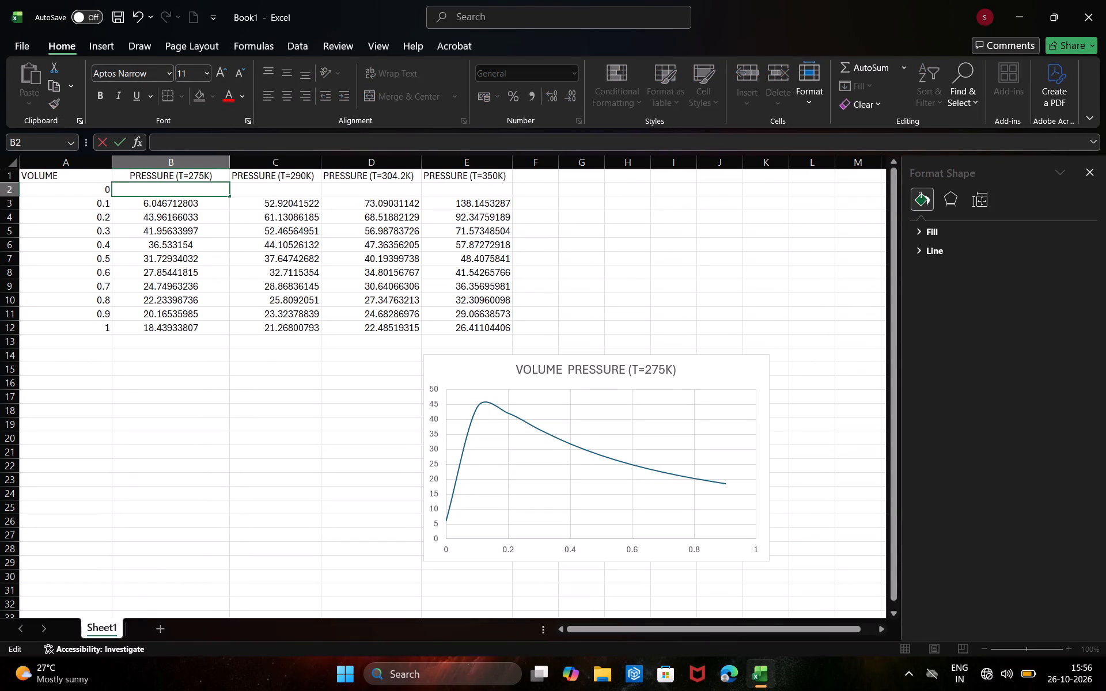
key(BackSpace)
Clear the zero volume from cell A2 in the VOLUME column.
click(90, 185)
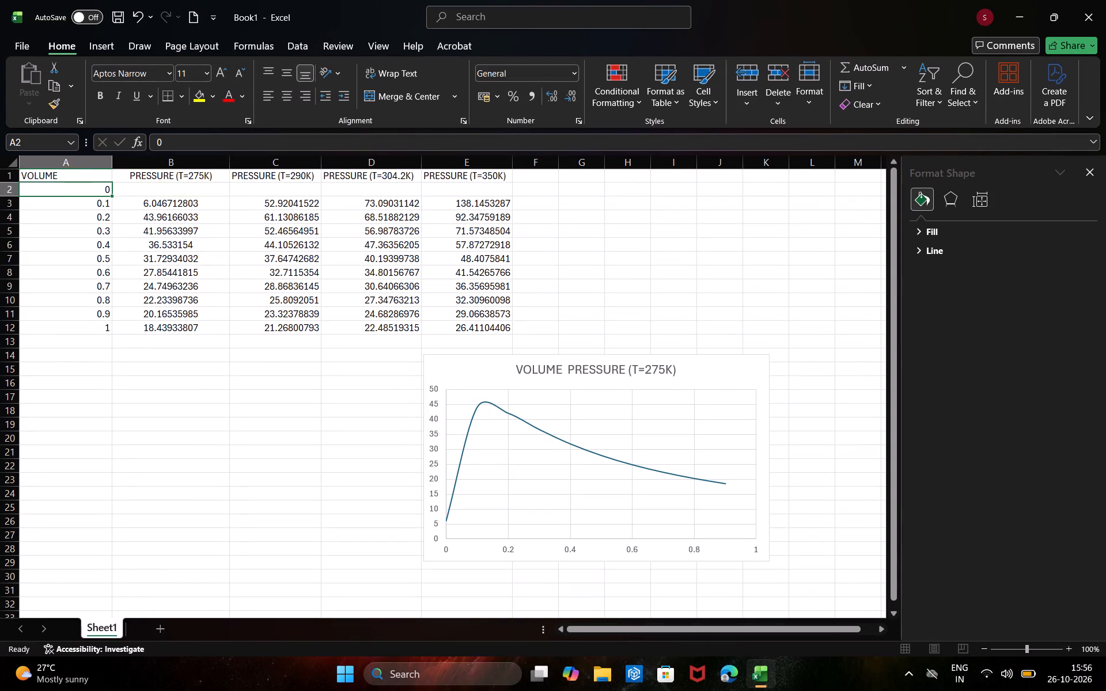
click(90, 185)
double_click(90, 185)
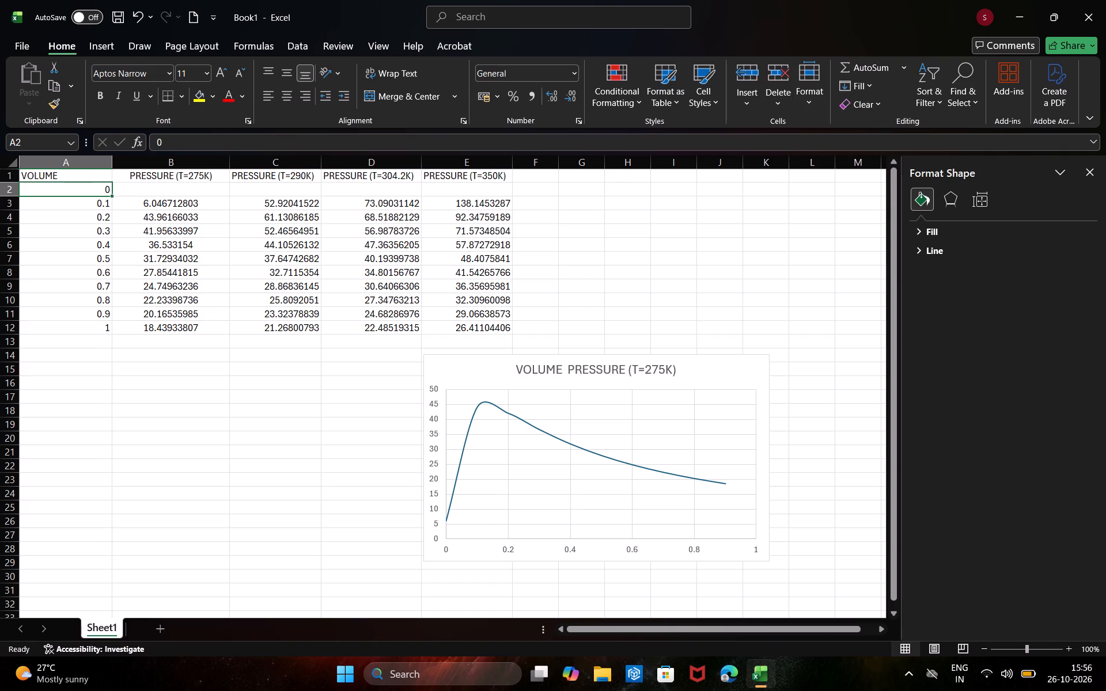
key(Right)
key(BackSpace)
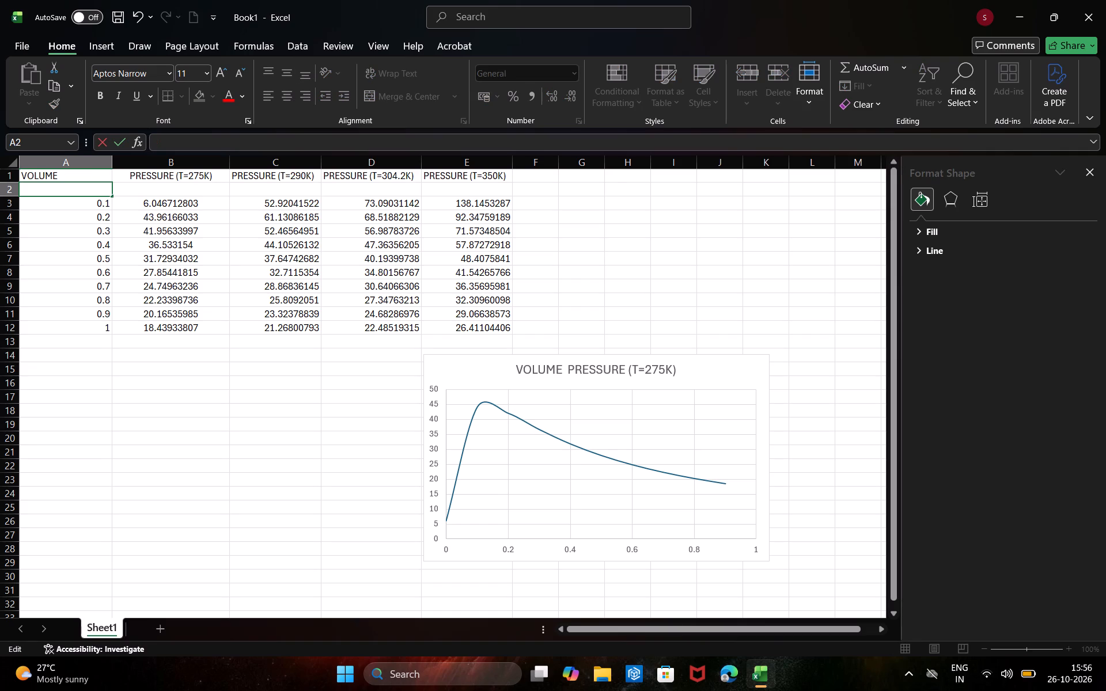
click(156, 482)
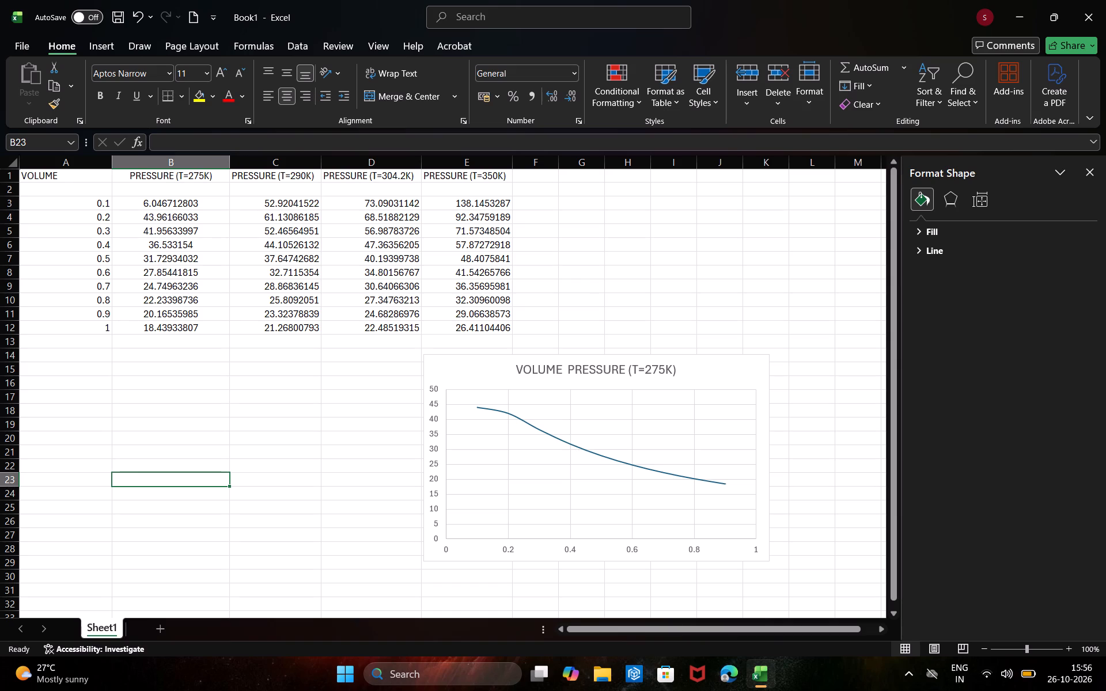
Change the 275 K series' X values to the volumes in cells A3 to A12 and apply the chart's data source.
double_click(618, 440)
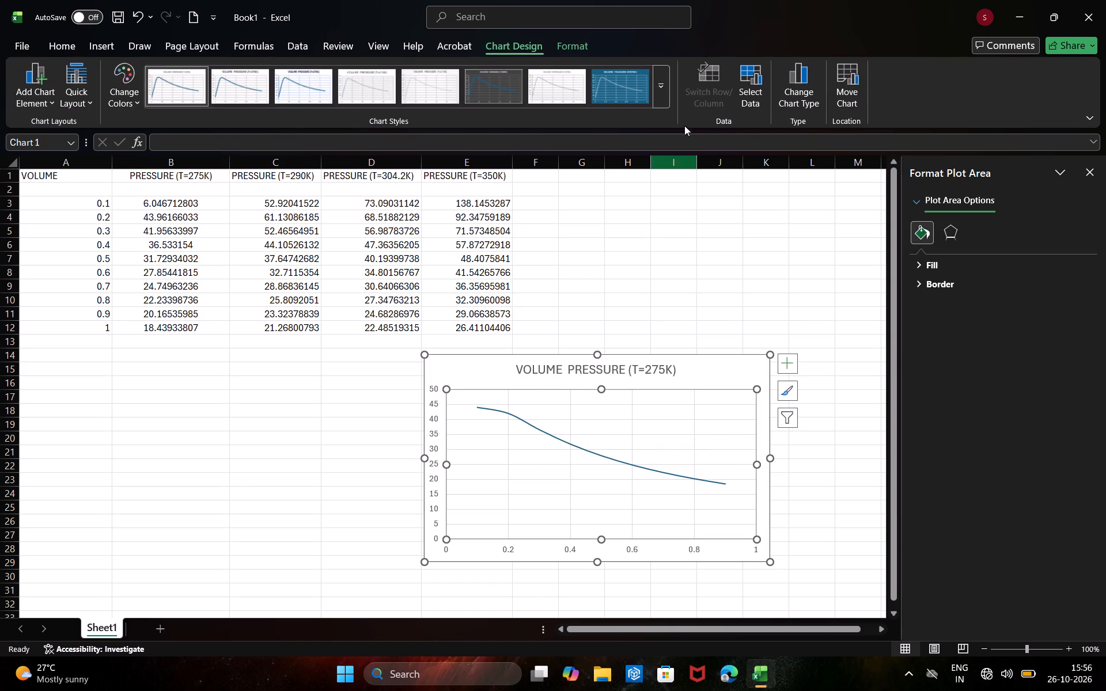
click(738, 100)
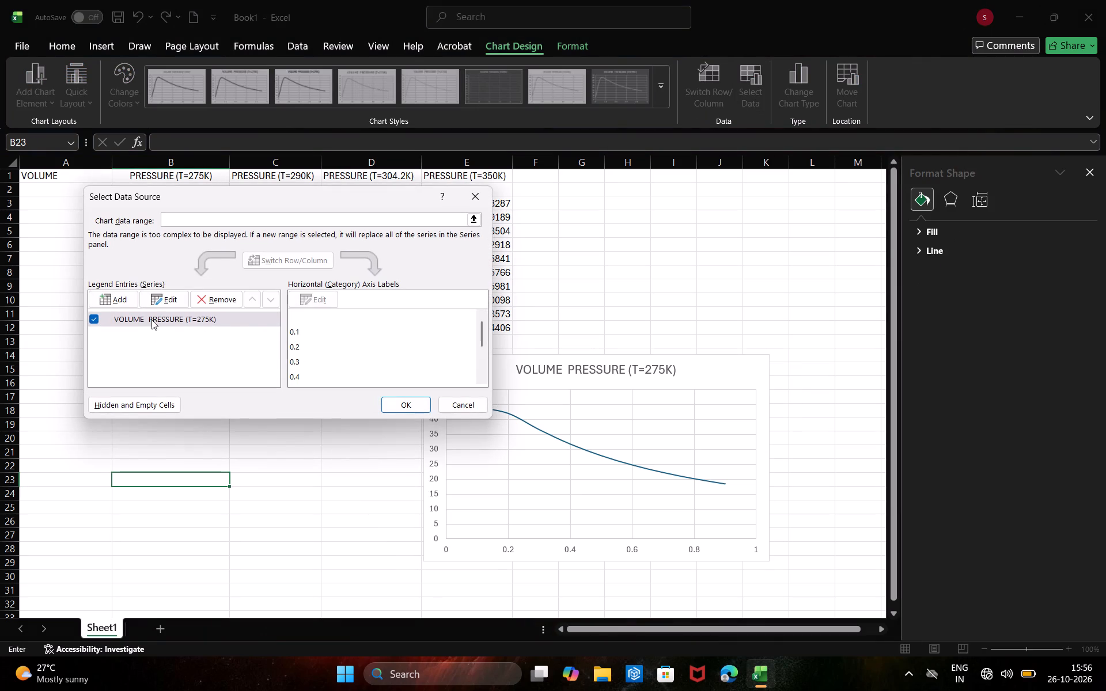
click(153, 318)
click(153, 318)
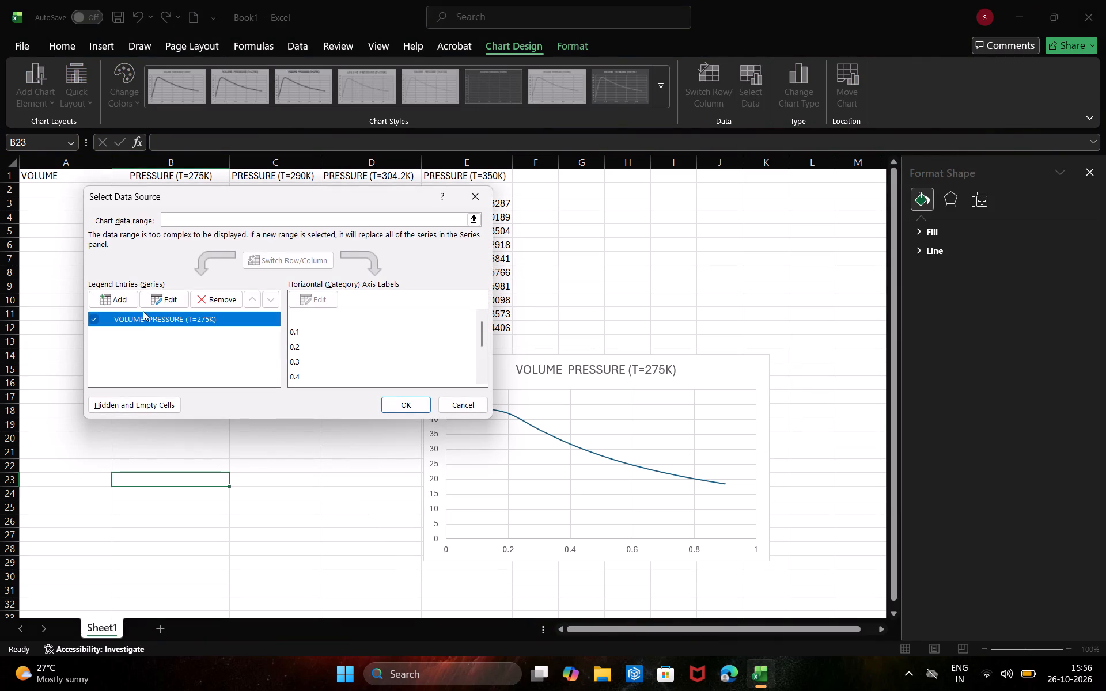
click(154, 297)
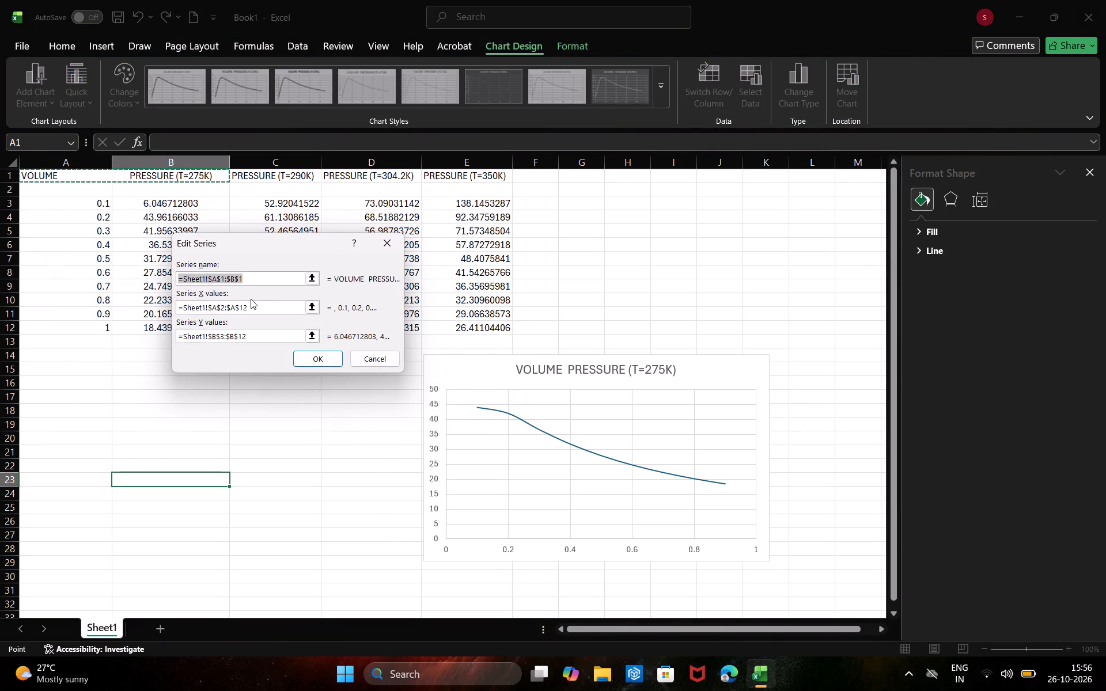
click(252, 305)
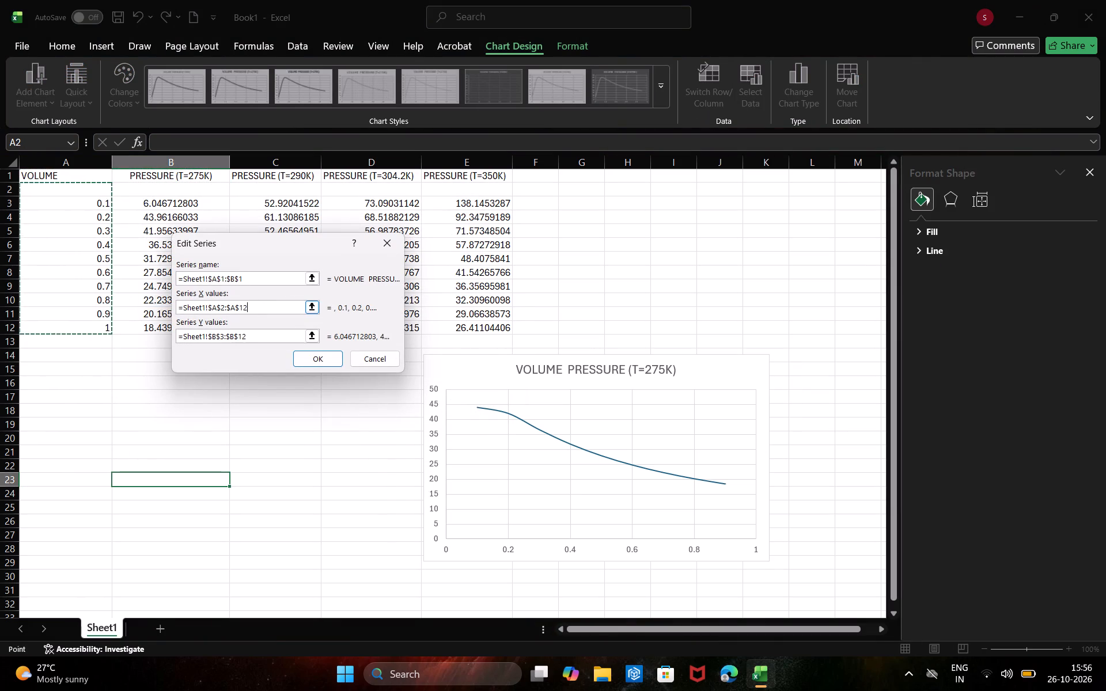
click(97, 183)
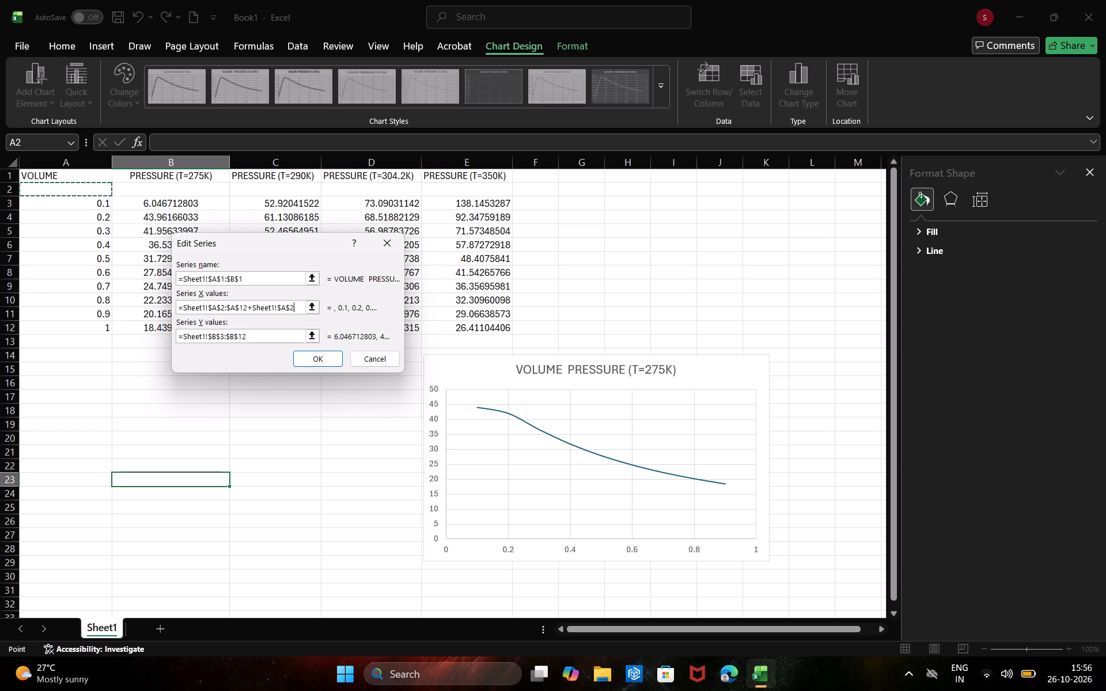
click(97, 202)
drag(97, 202, 113, 281)
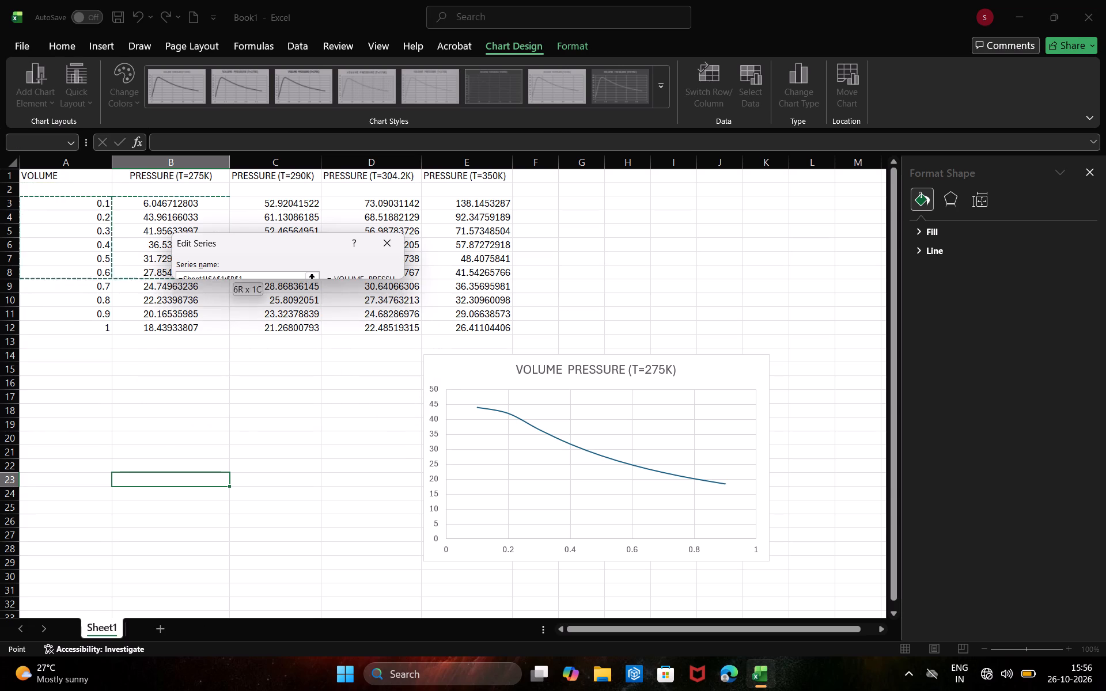
drag(113, 281, 110, 323)
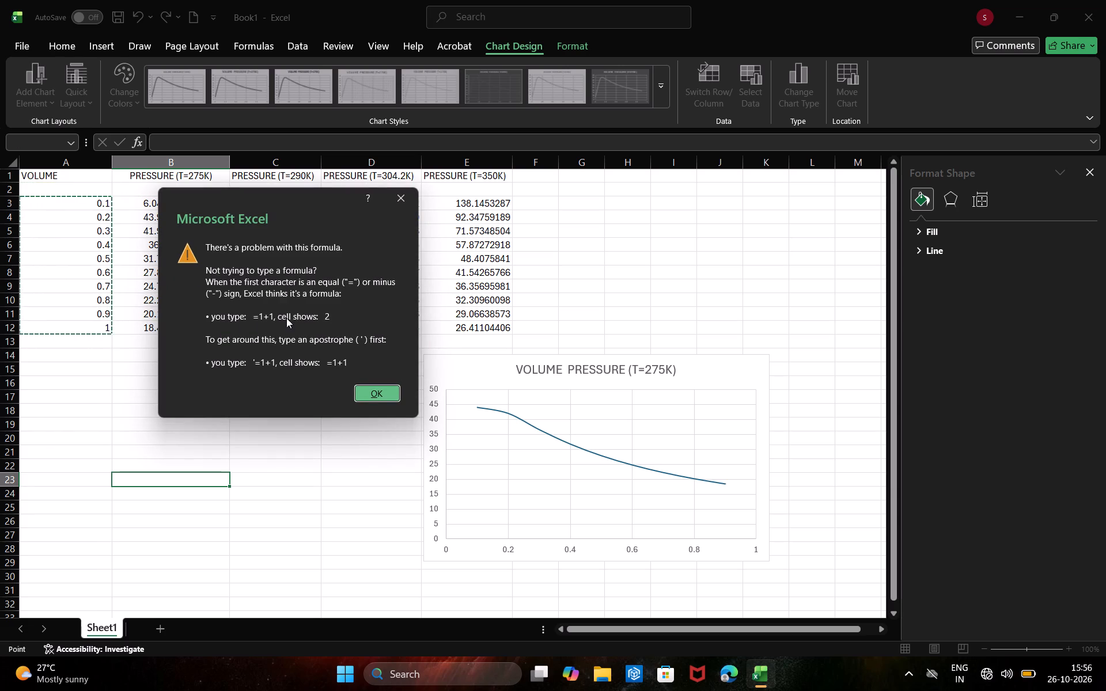
click(370, 385)
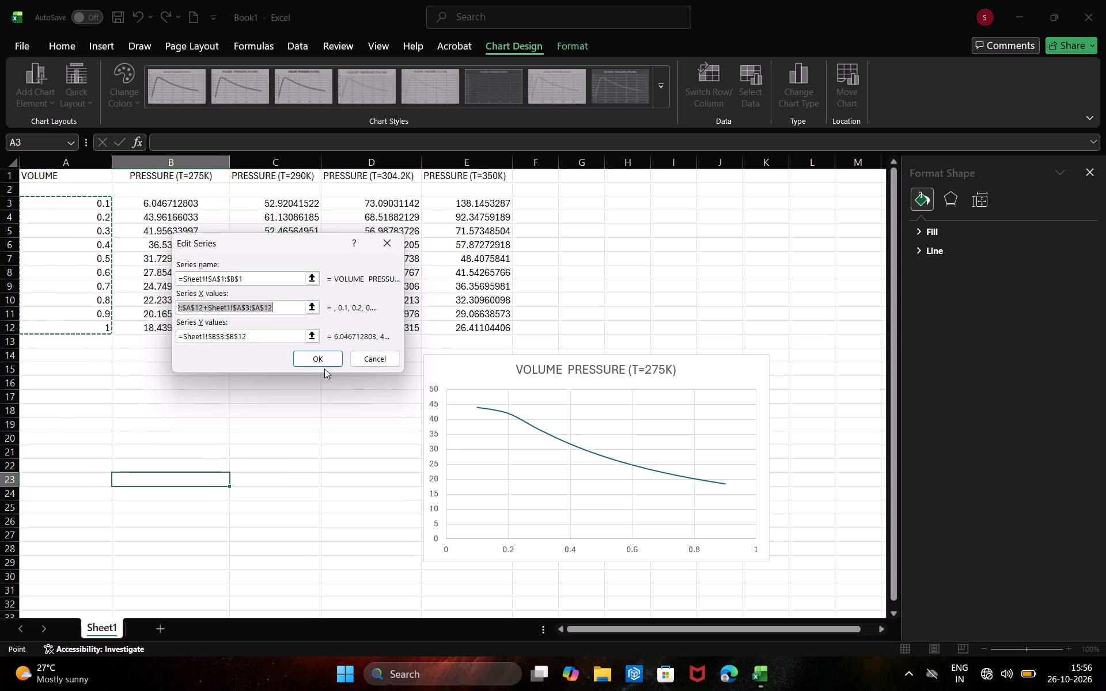
key(BackSpace)
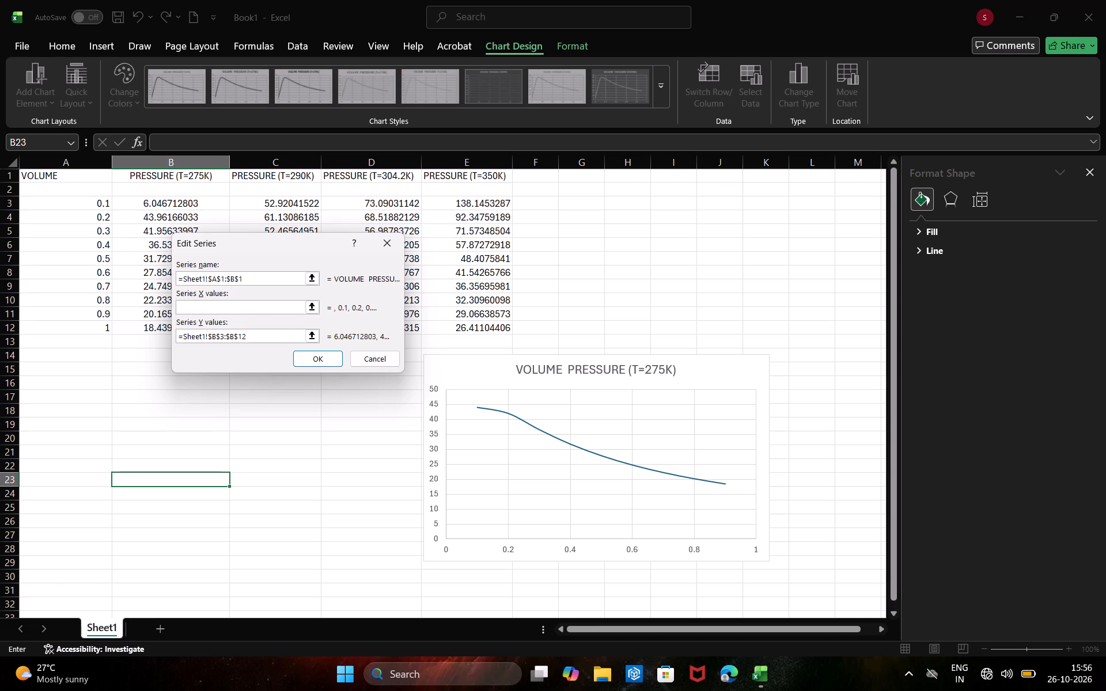
click(97, 199)
drag(97, 199, 104, 327)
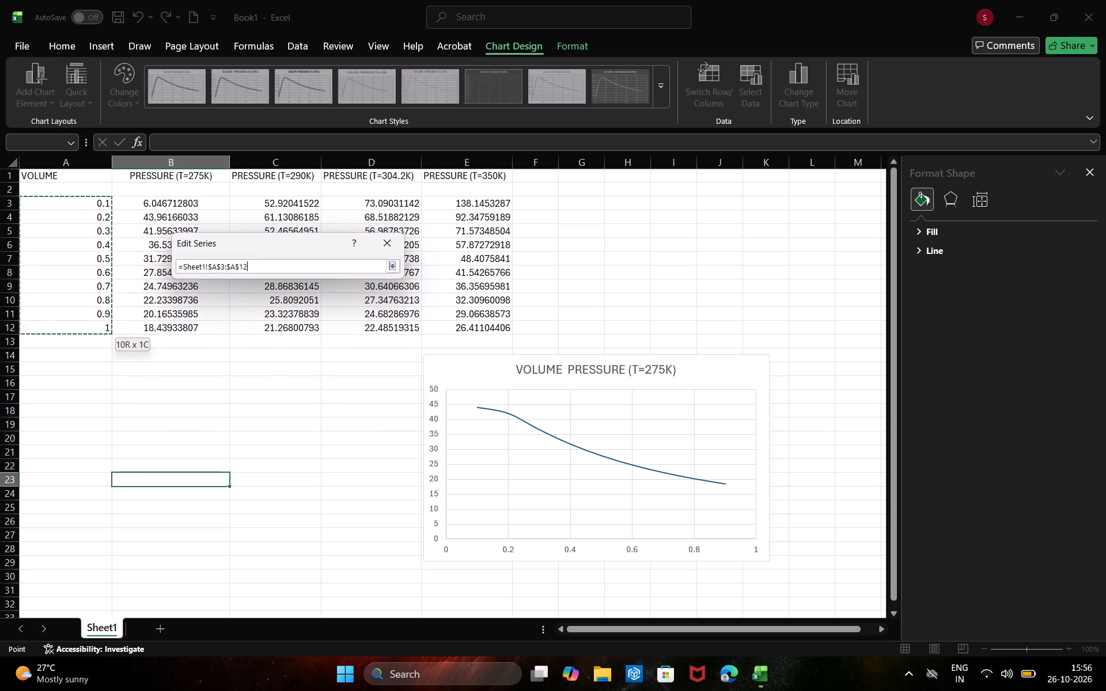
drag(104, 327, 104, 328)
click(250, 335)
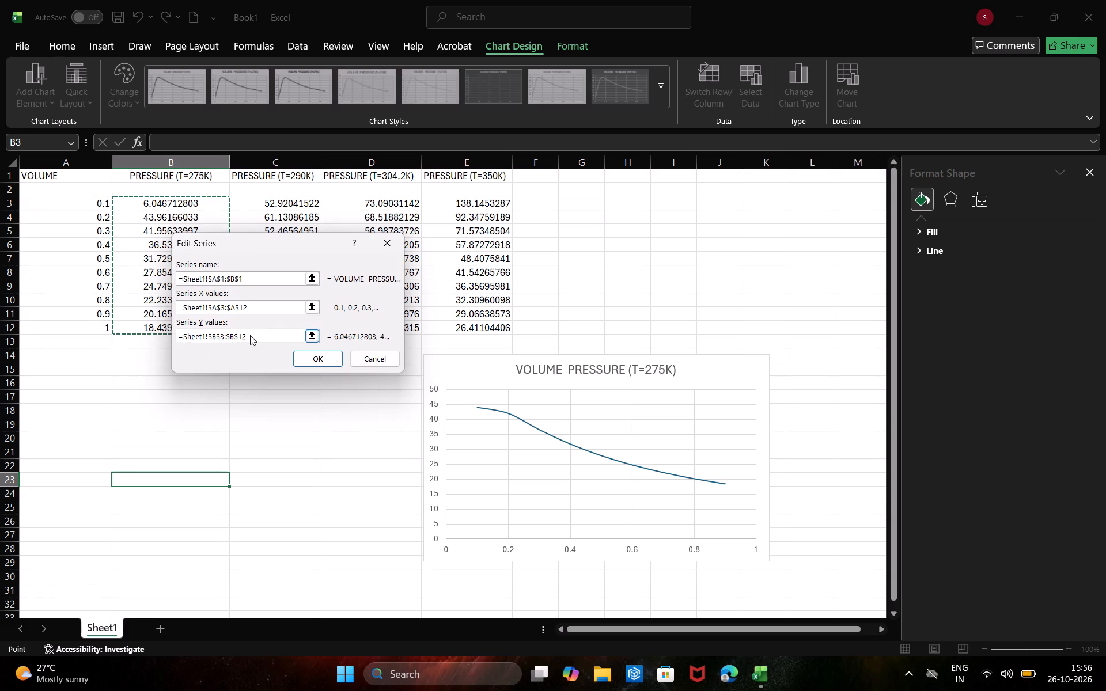
click(308, 354)
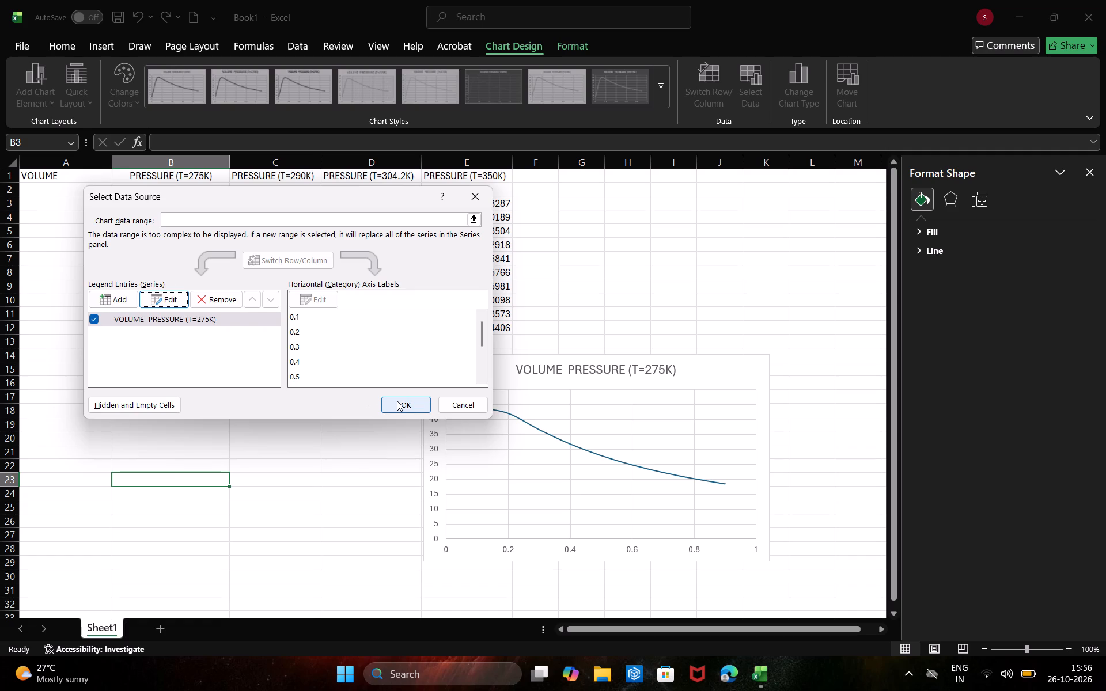
click(397, 401)
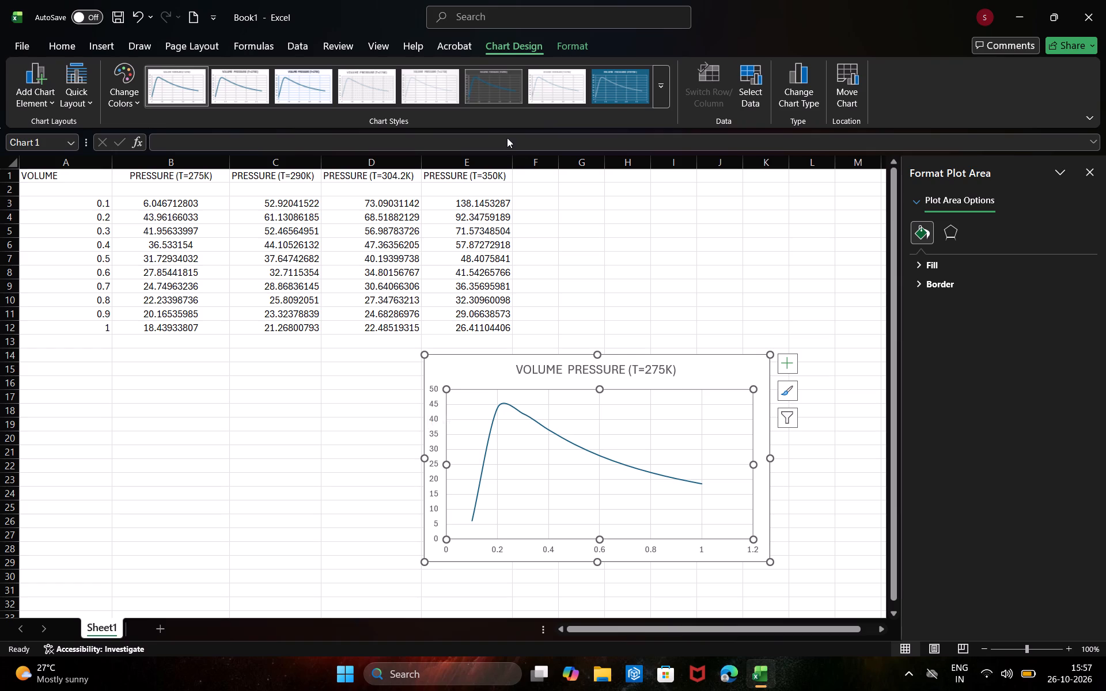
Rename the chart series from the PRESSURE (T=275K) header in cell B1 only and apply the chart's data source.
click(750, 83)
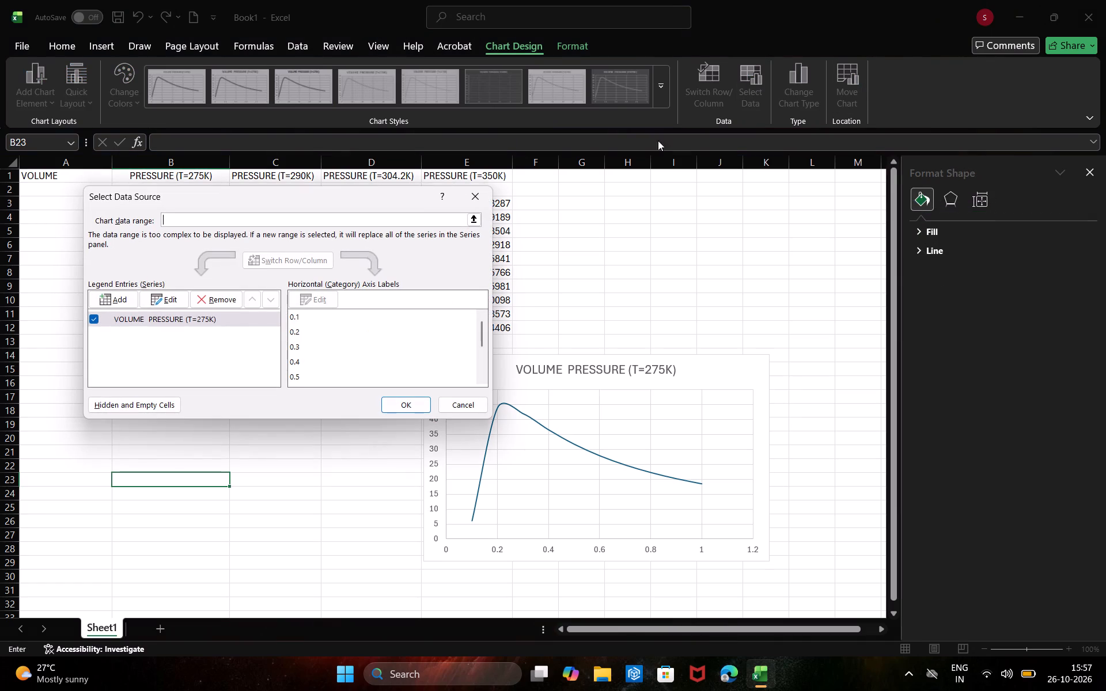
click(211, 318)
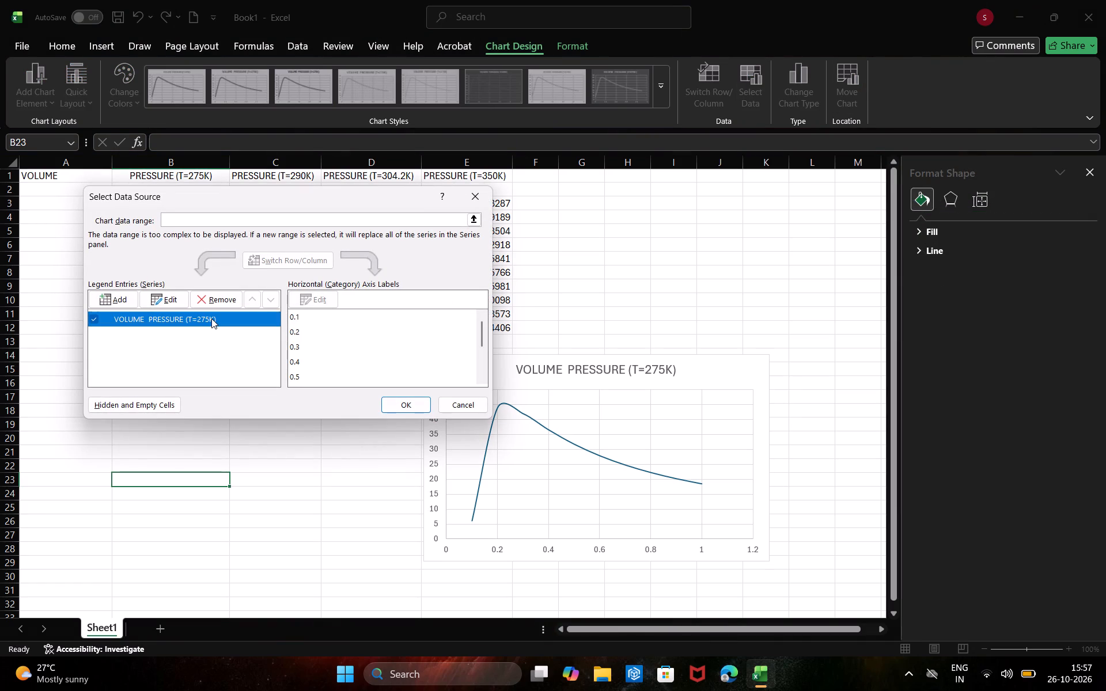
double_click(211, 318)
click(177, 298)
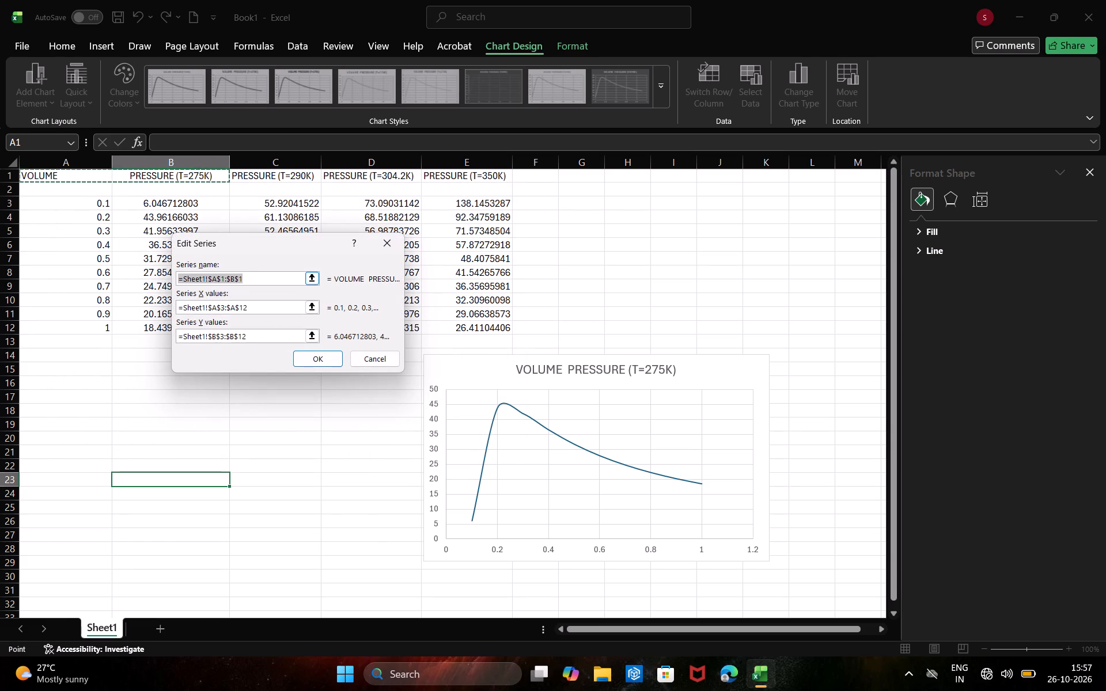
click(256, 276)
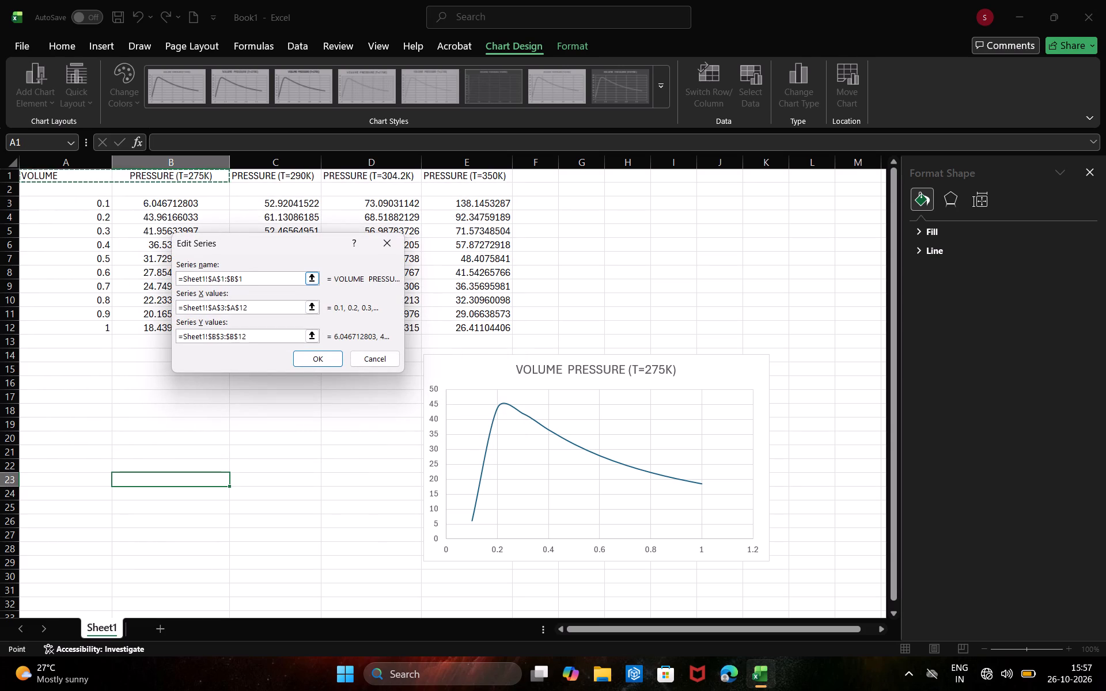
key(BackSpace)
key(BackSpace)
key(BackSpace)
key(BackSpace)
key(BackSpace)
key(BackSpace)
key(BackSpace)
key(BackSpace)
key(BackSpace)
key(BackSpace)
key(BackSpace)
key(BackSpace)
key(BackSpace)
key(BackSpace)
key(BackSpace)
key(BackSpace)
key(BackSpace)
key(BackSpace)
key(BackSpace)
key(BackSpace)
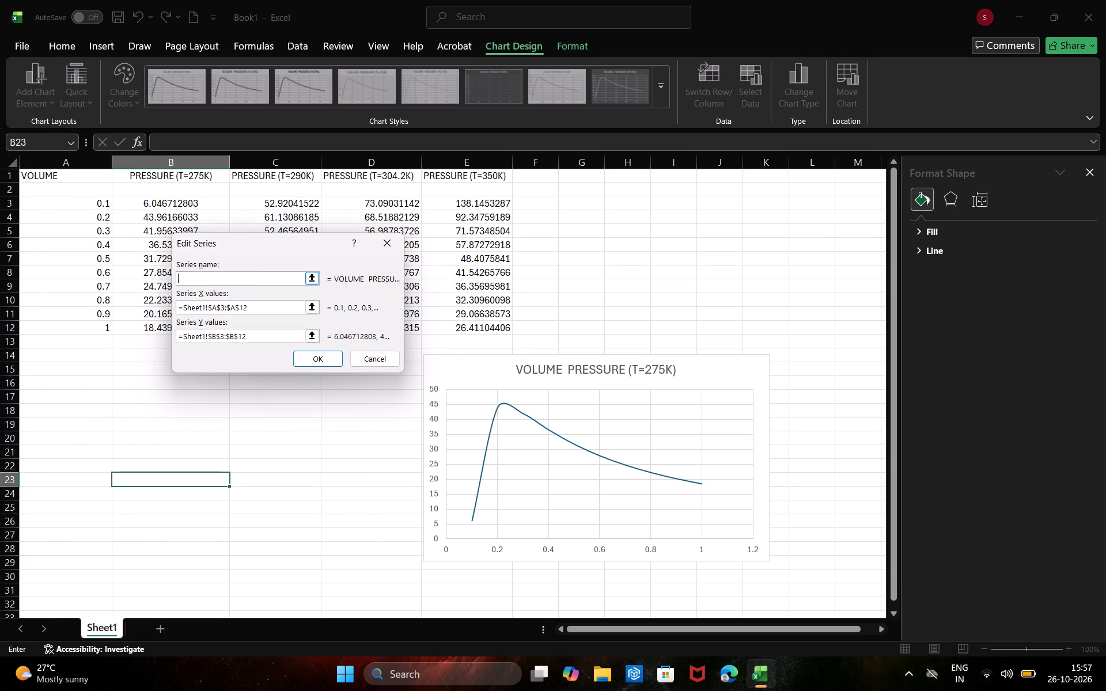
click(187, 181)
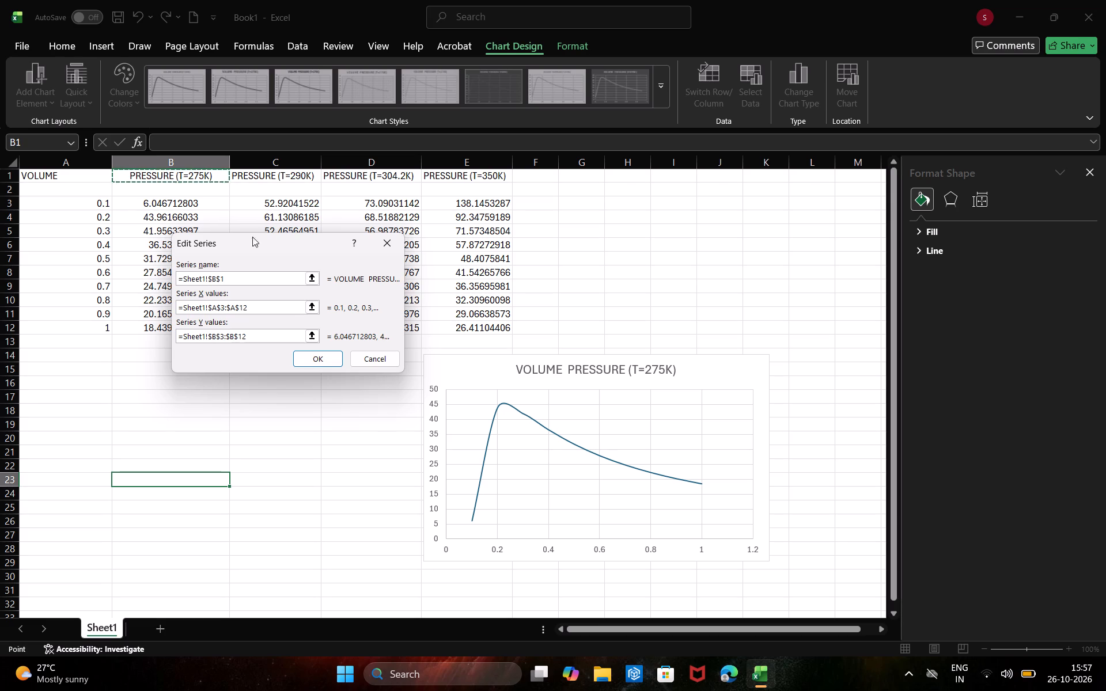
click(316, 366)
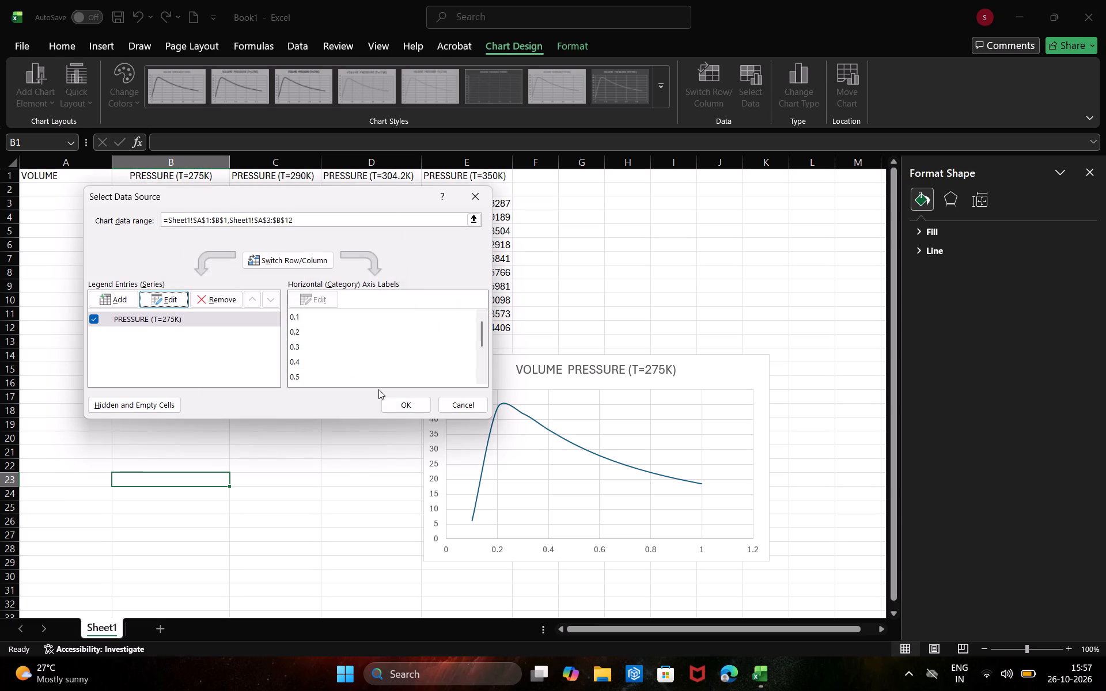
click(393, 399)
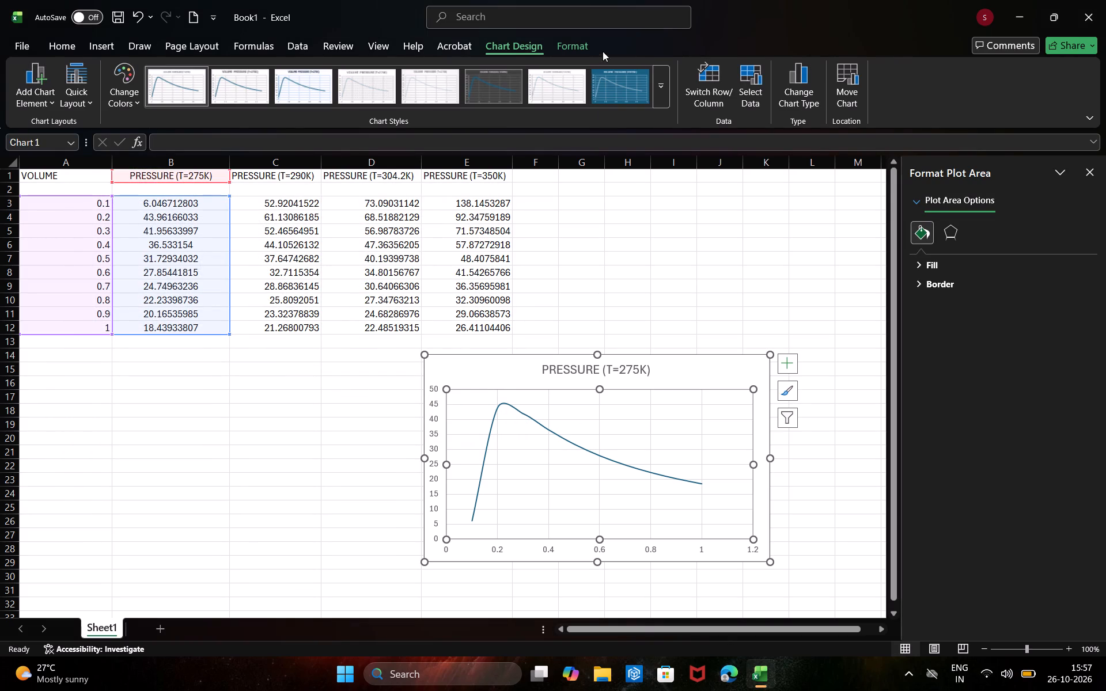
Reopen the chart's series for editing and set its name to the VOLUME and PRESSURE (T=275K) headers in cells A1 to B1.
click(752, 102)
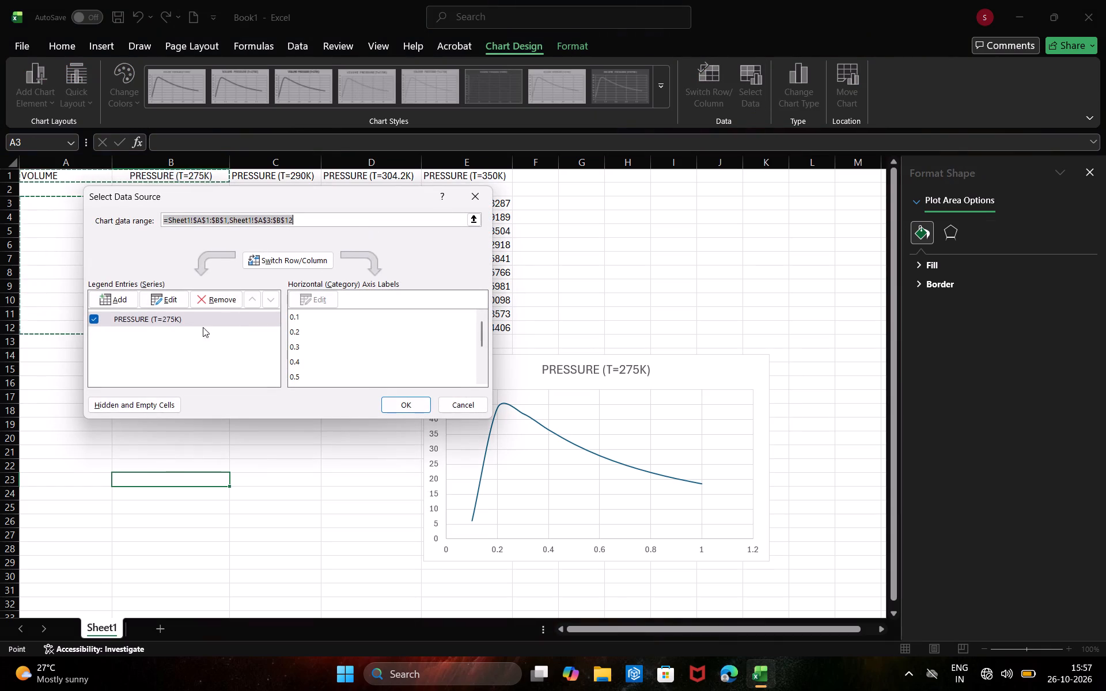
click(171, 298)
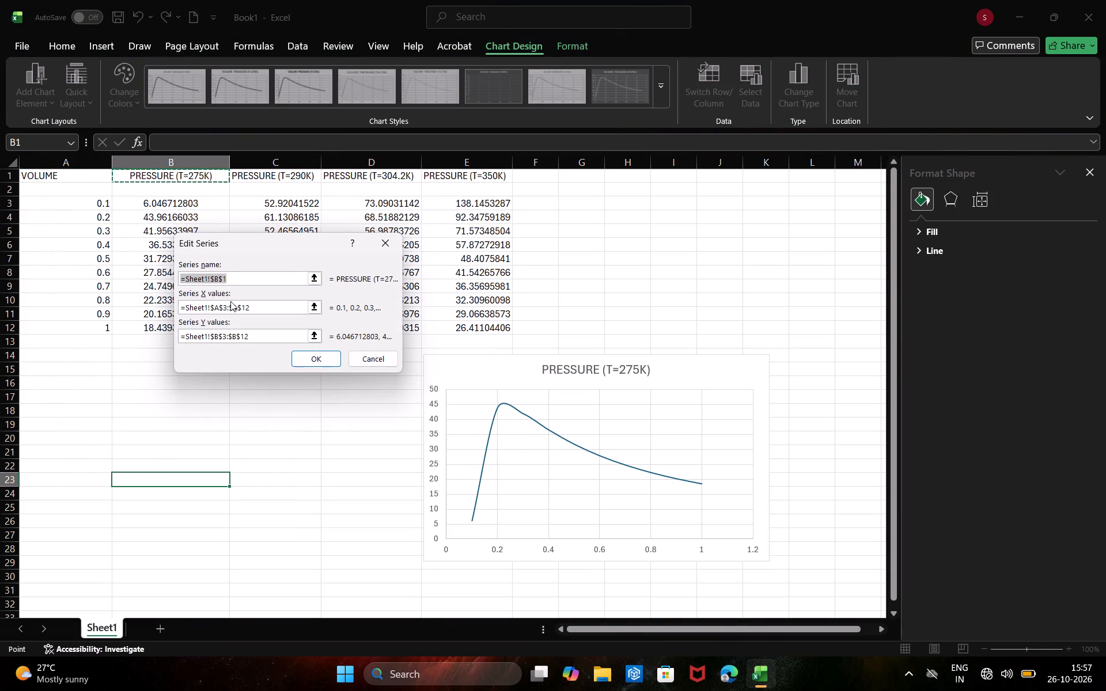
click(185, 178)
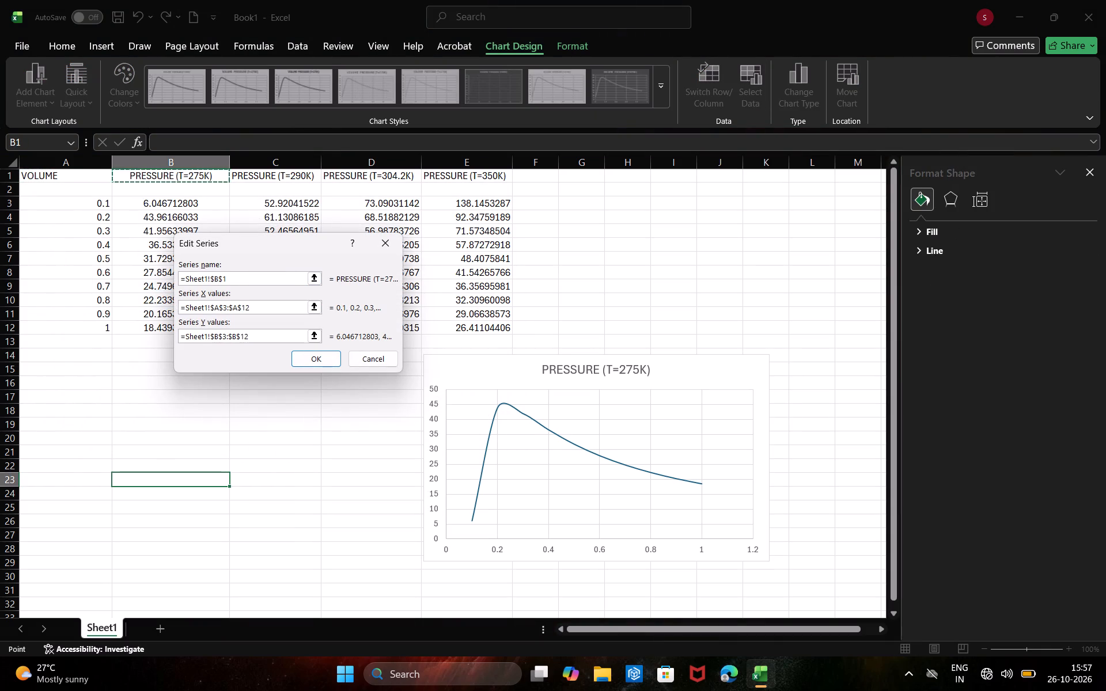
key(BackSpace)
key(BackSpace)
key(BackSpace)
key(BackSpace)
key(BackSpace)
key(BackSpace)
key(BackSpace)
key(BackSpace)
key(BackSpace)
key(BackSpace)
key(BackSpace)
key(BackSpace)
key(BackSpace)
key(BackSpace)
key(BackSpace)
key(BackSpace)
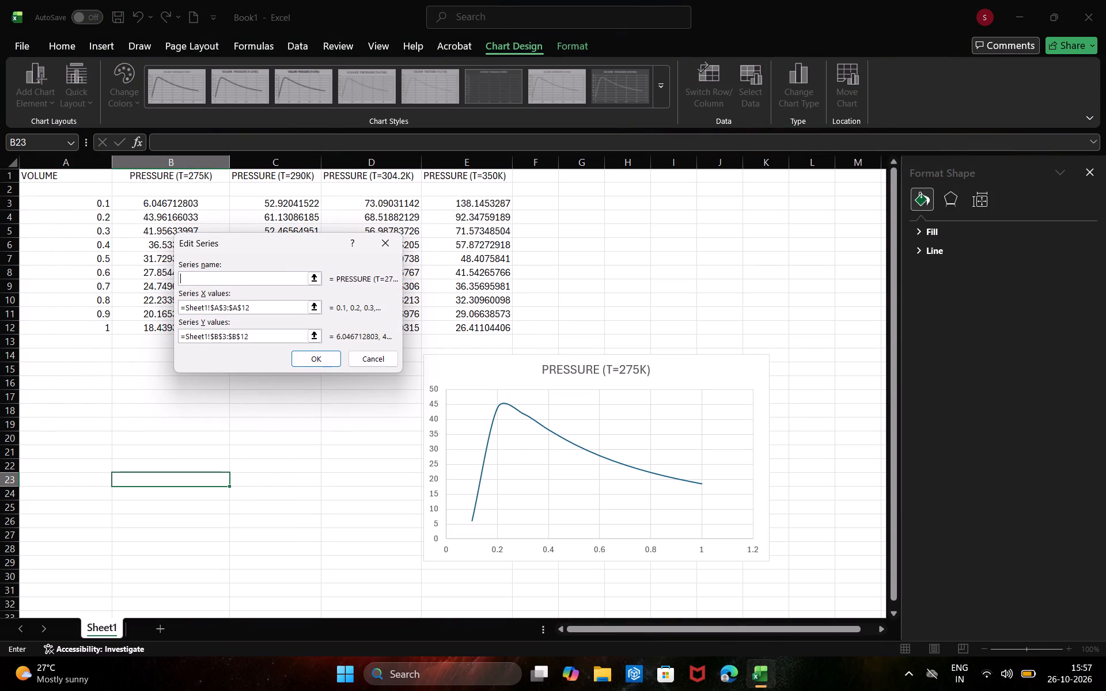
click(185, 173)
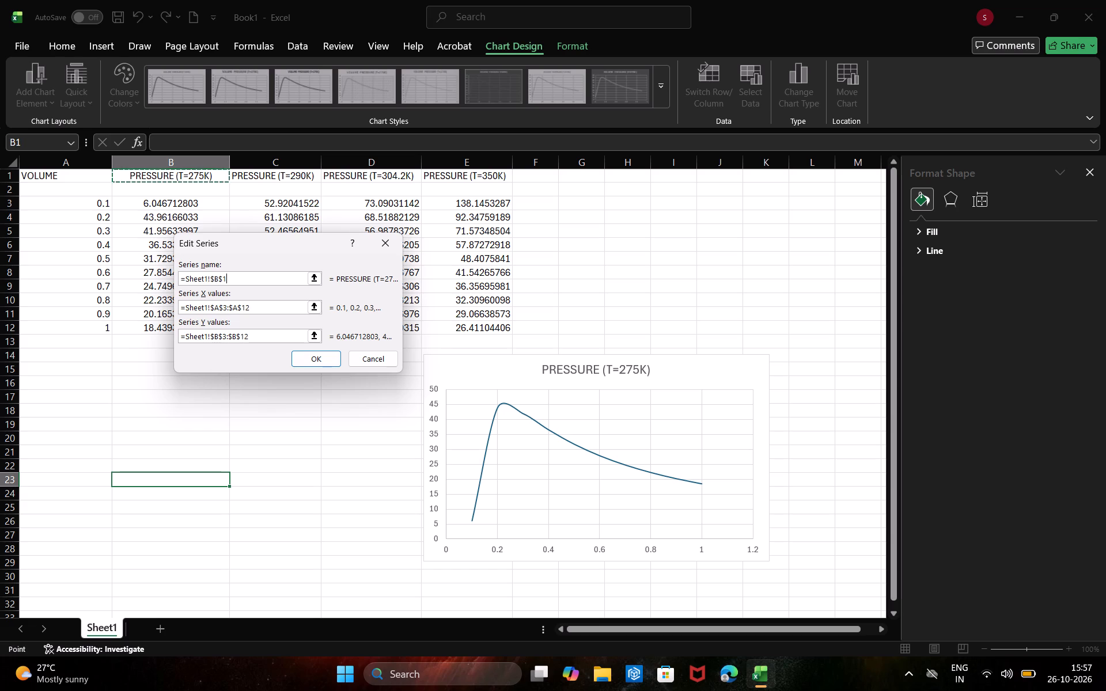
drag(185, 173, 106, 174)
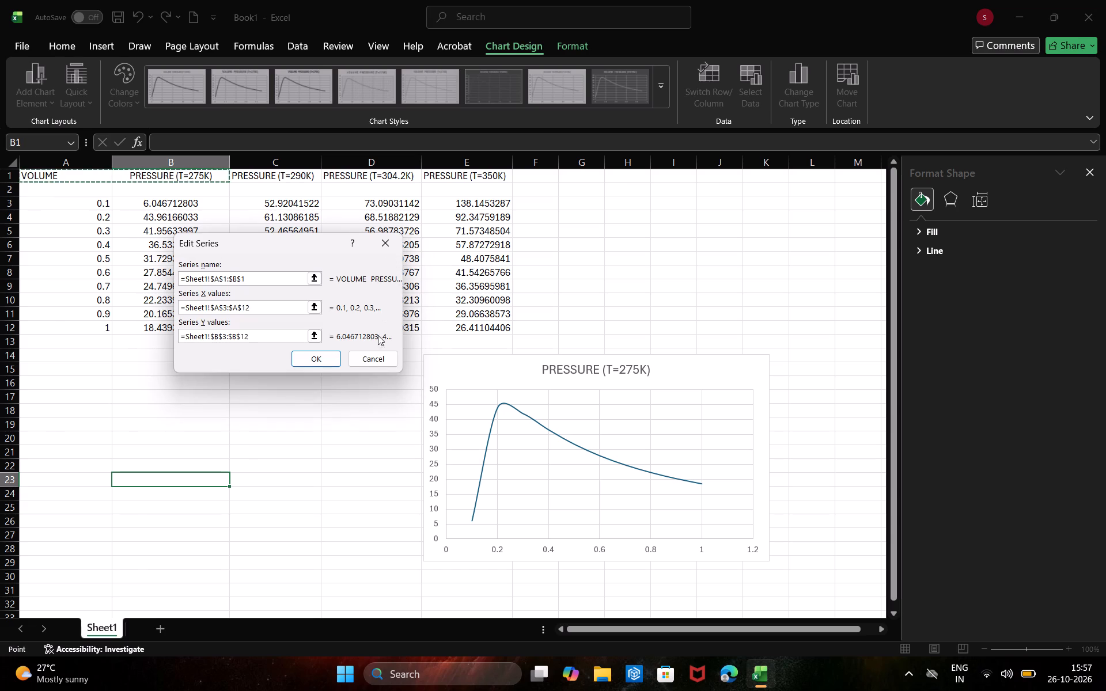
click(316, 365)
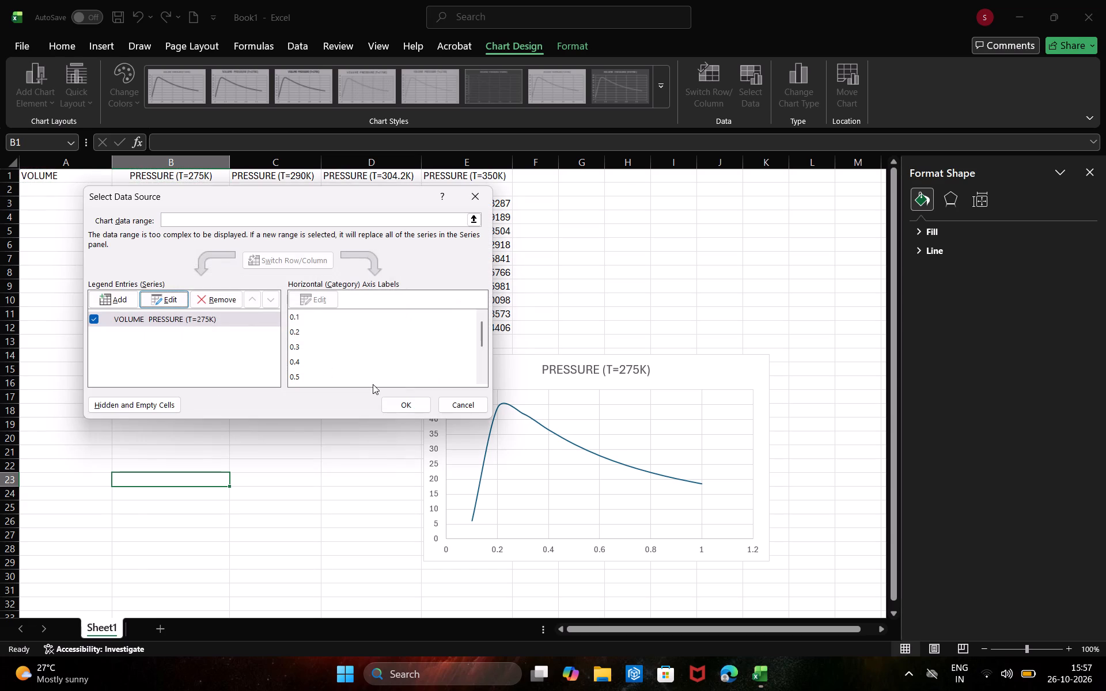
Apply the chart's data source with the series name taken from cells A1 to B1.
click(403, 405)
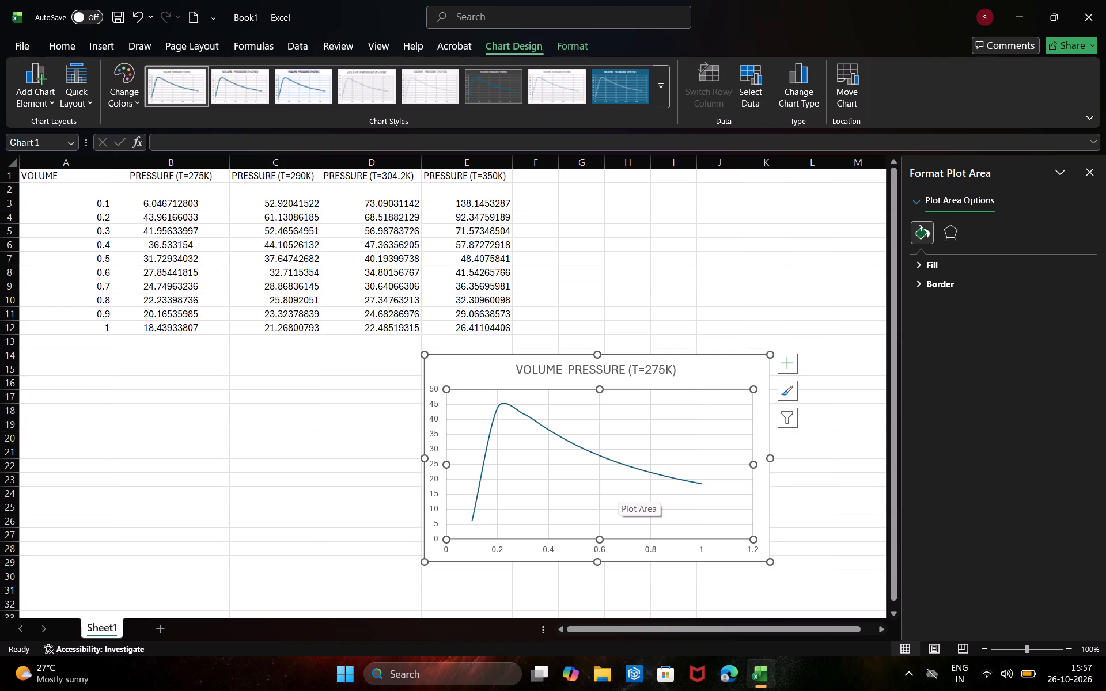
Set the temperature in the pressure formula of cell B3 to 275.
triple_click(159, 207)
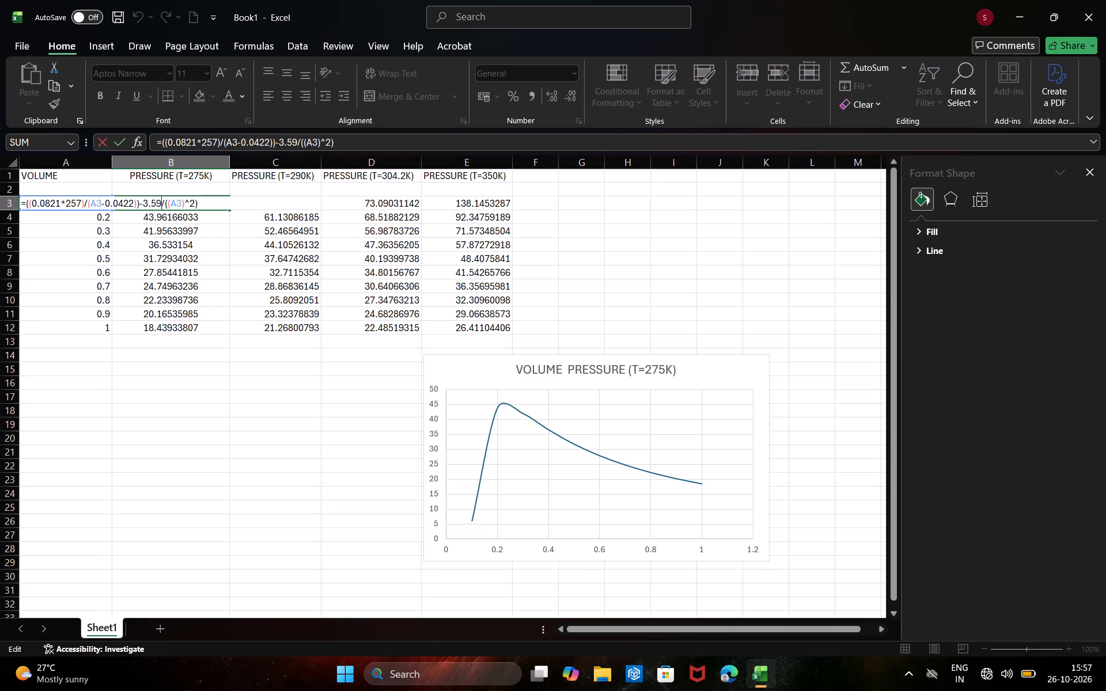
click(79, 203)
key(BackSpace)
key(BackSpace)
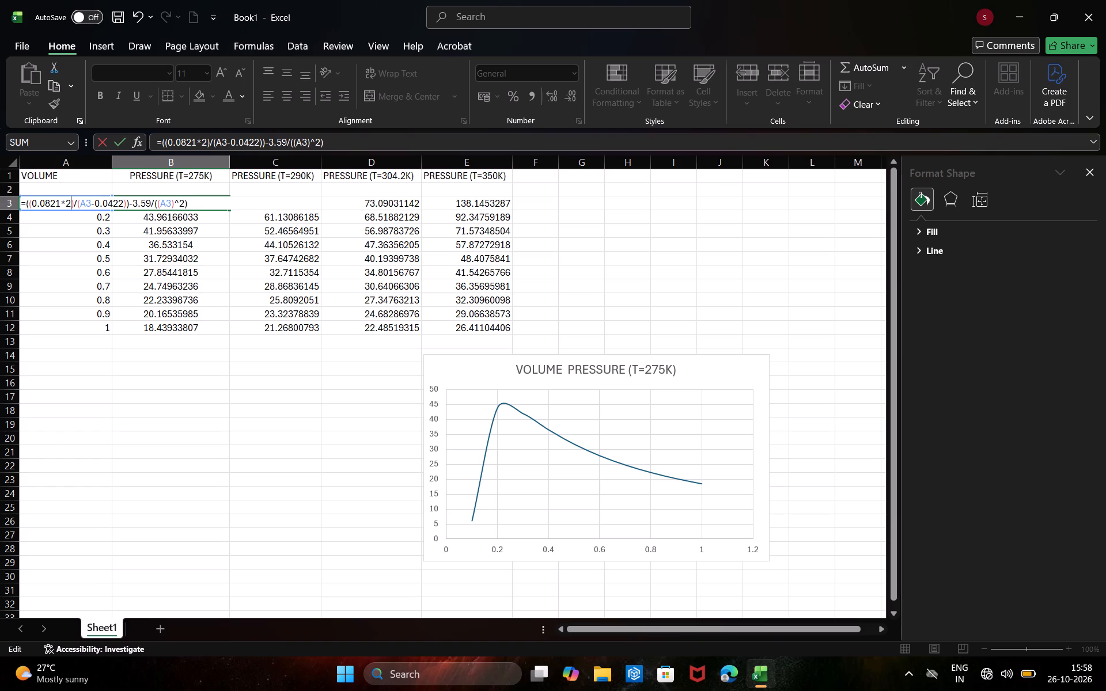
text(75)
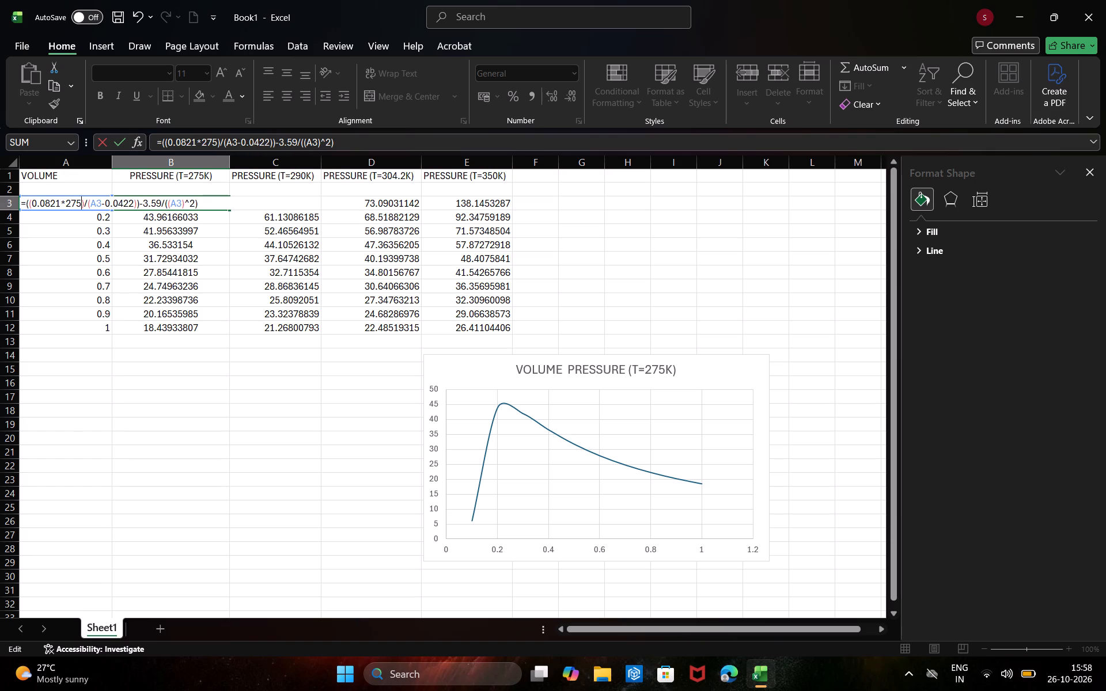
key(Return)
Fill the pressure formula from cell B3 down to cell B12 in the PRESSURE (T=275K) column.
click(190, 202)
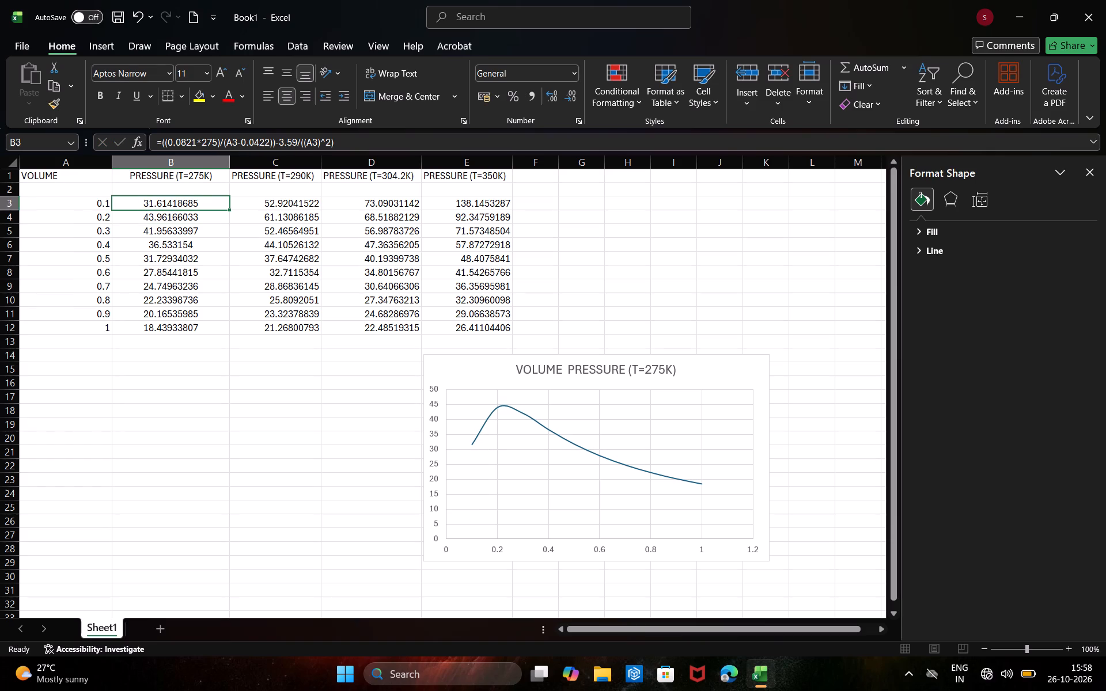
drag(229, 210, 227, 329)
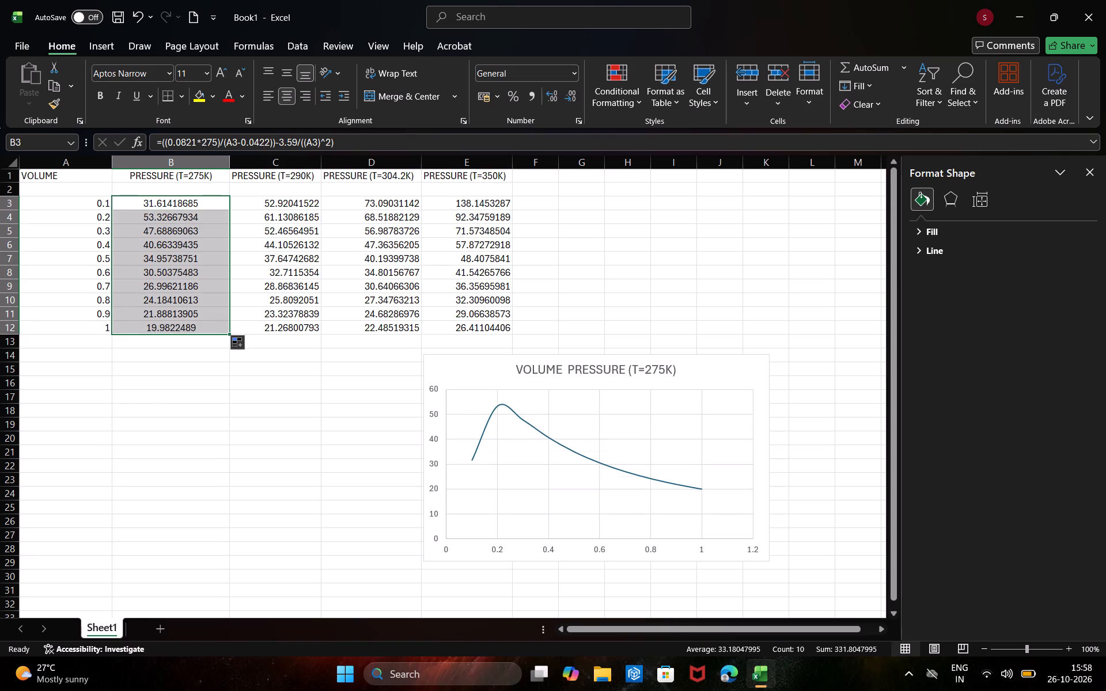
click(262, 417)
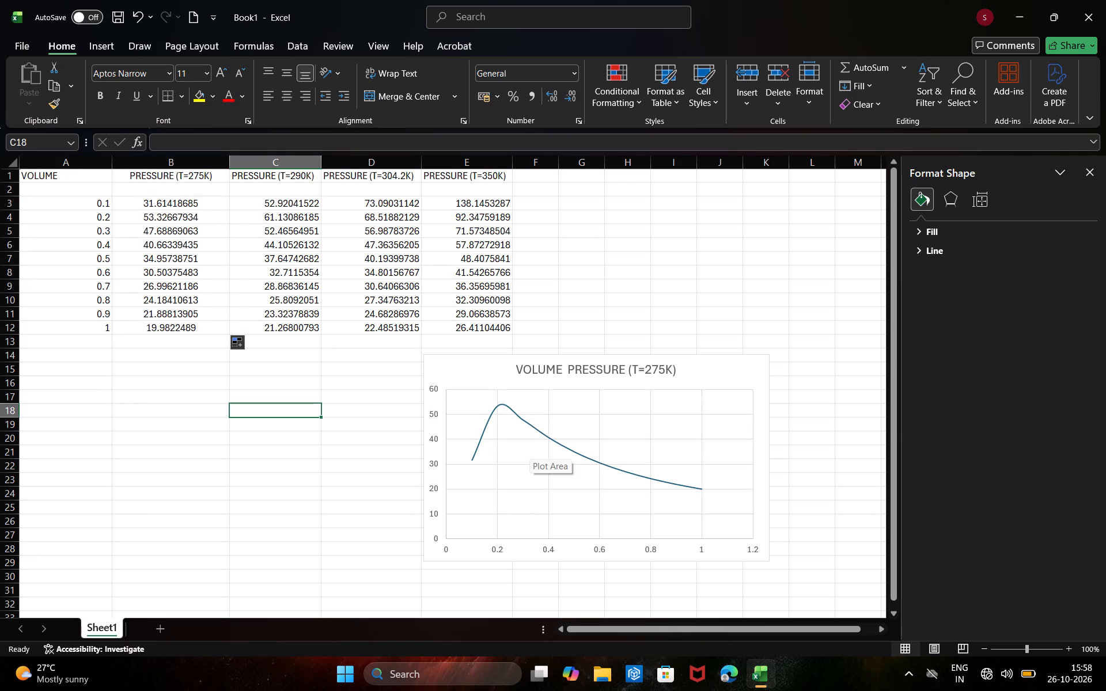
click(298, 204)
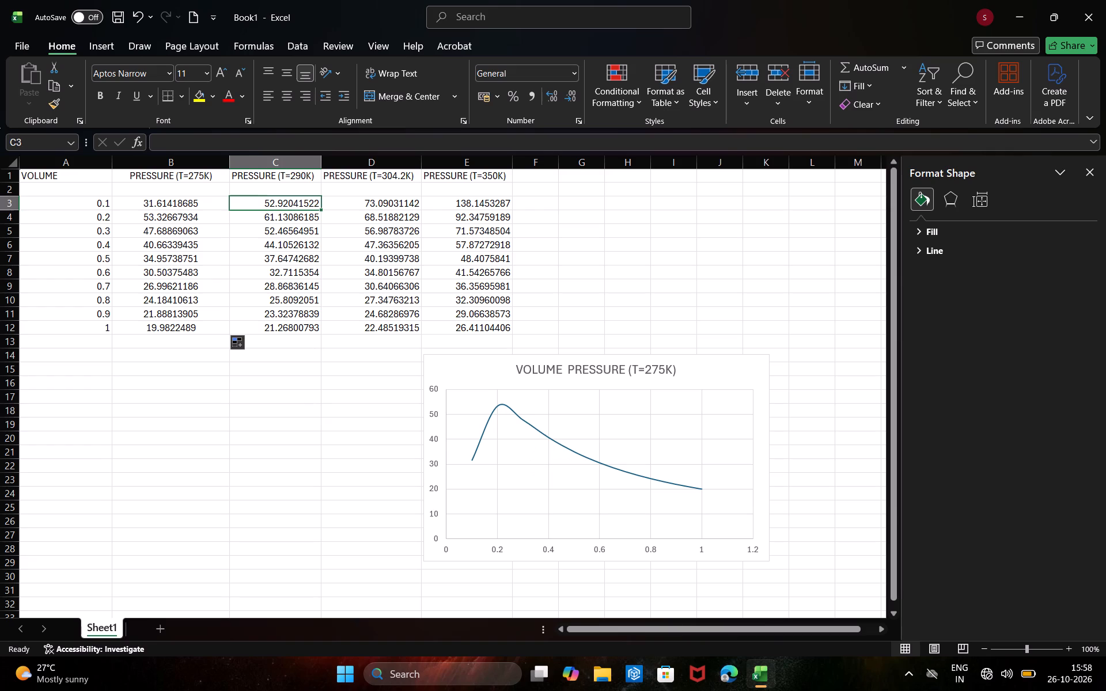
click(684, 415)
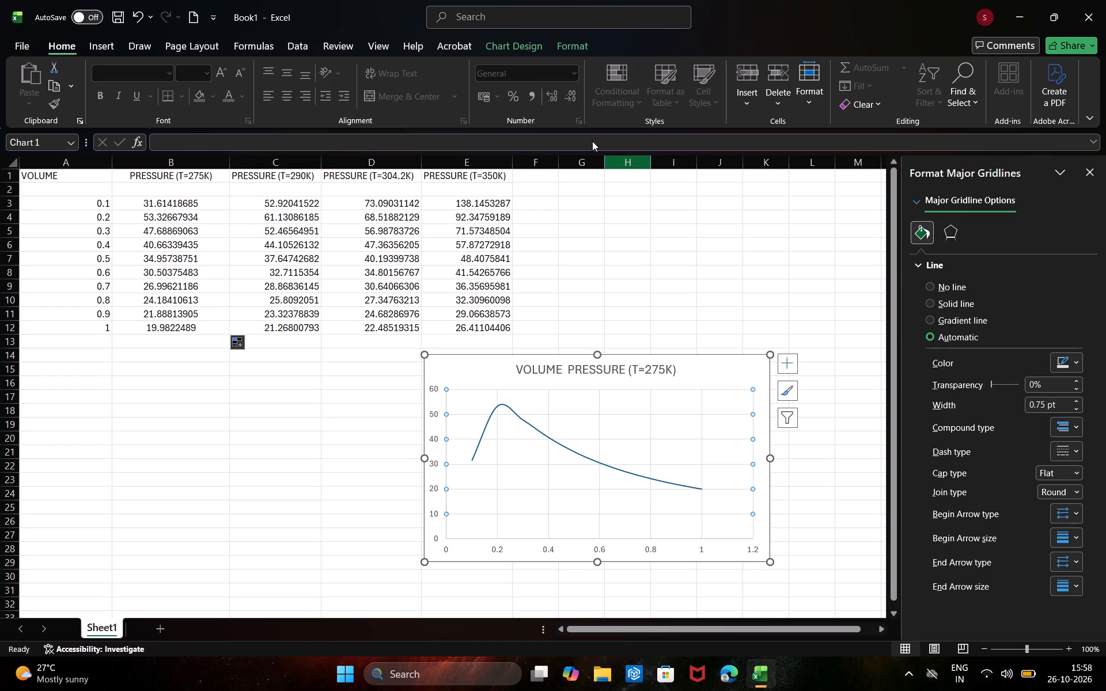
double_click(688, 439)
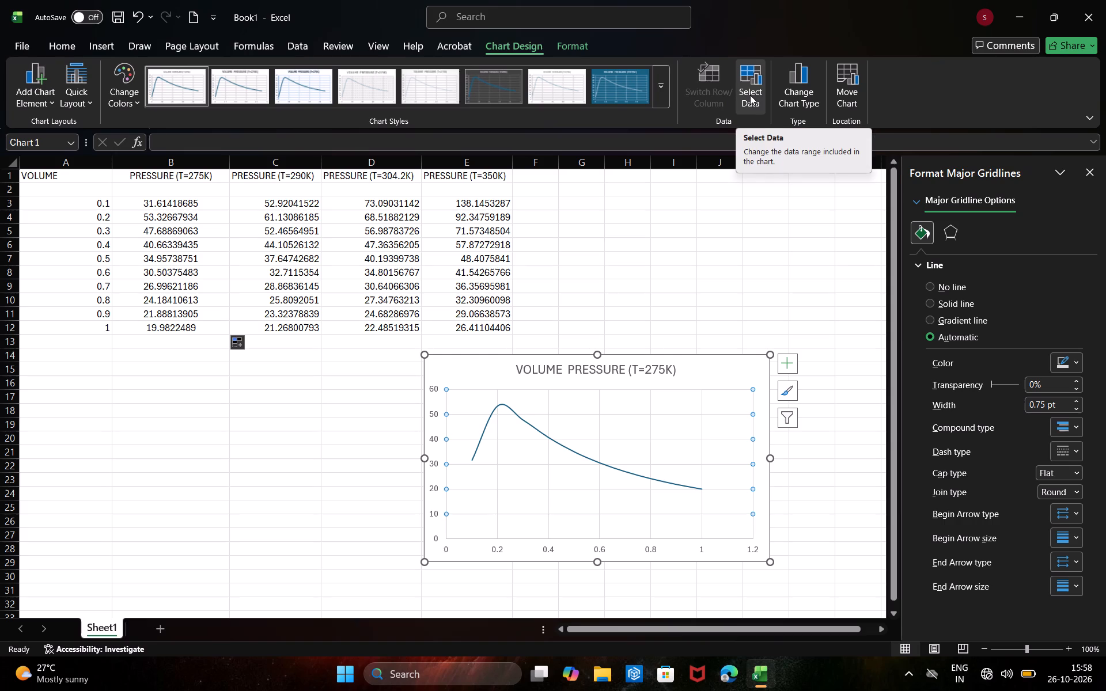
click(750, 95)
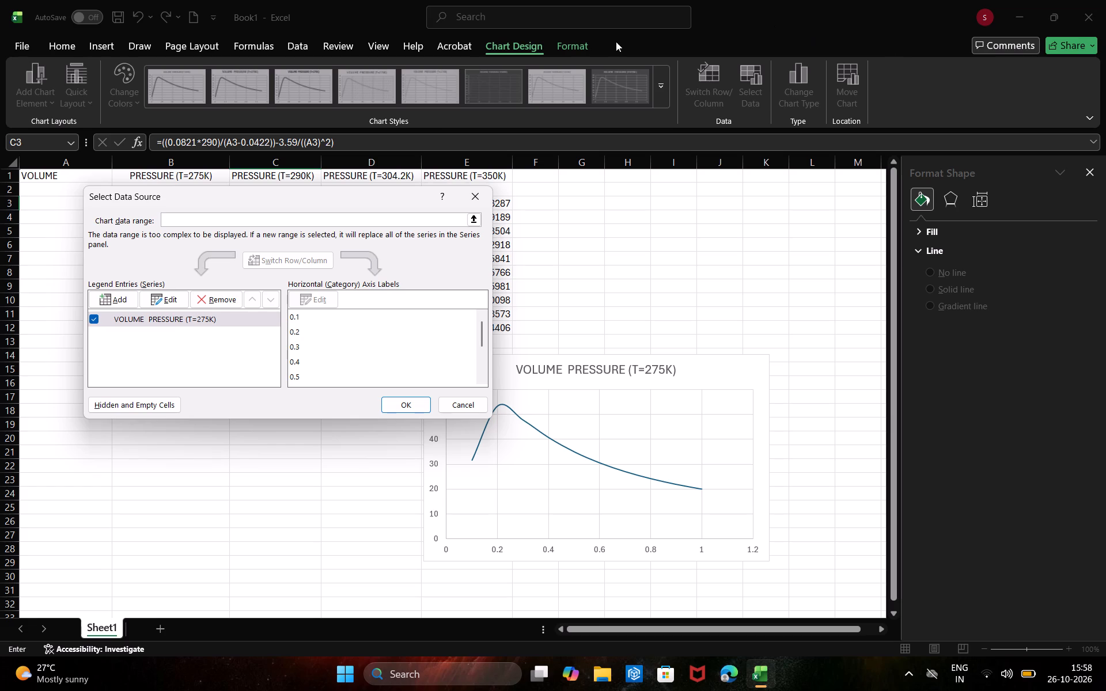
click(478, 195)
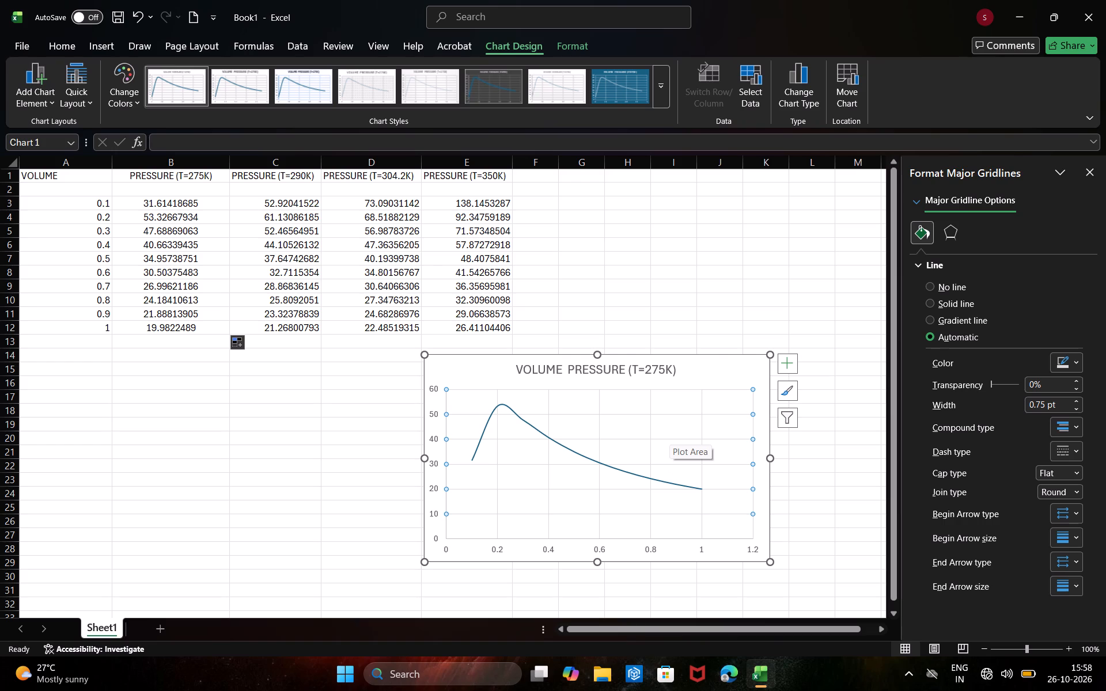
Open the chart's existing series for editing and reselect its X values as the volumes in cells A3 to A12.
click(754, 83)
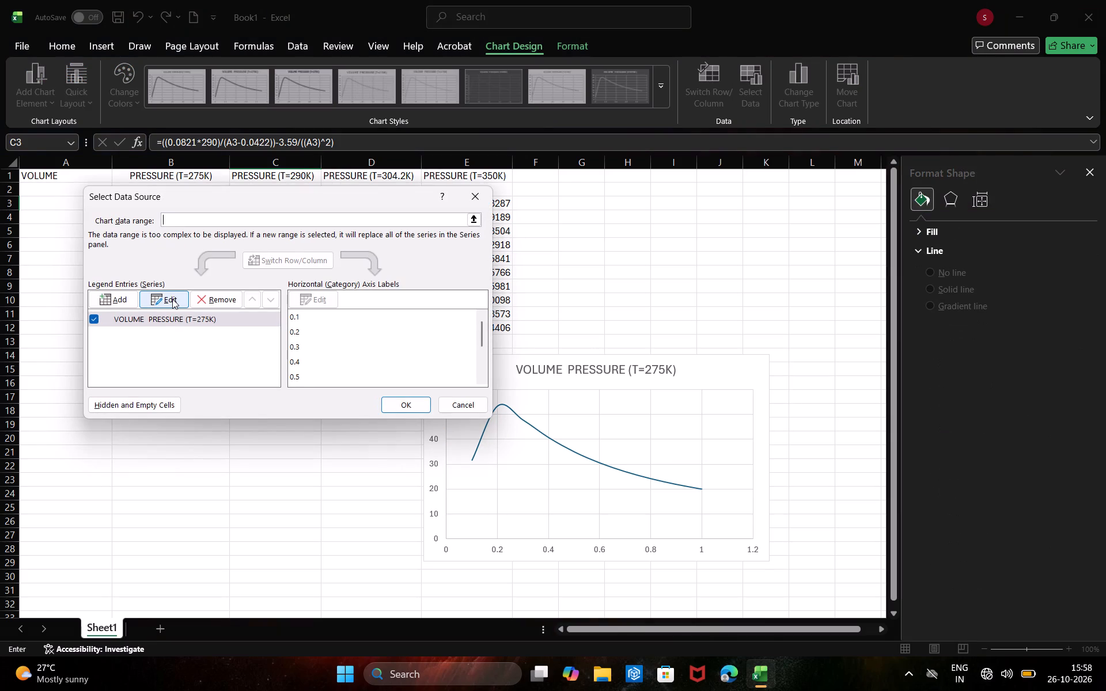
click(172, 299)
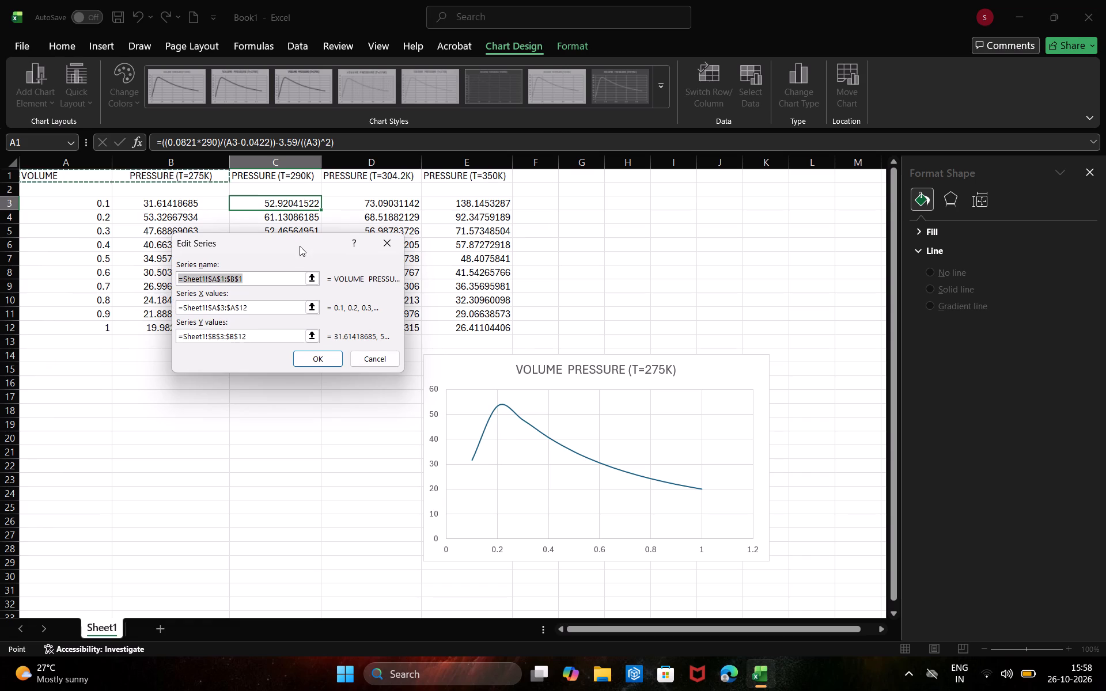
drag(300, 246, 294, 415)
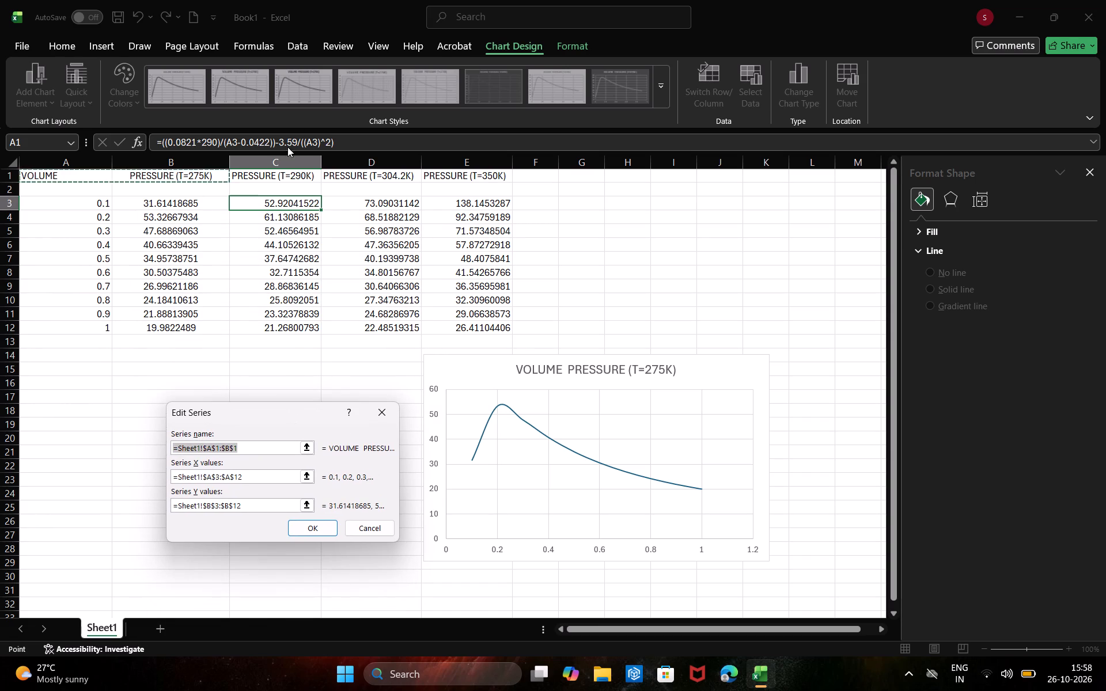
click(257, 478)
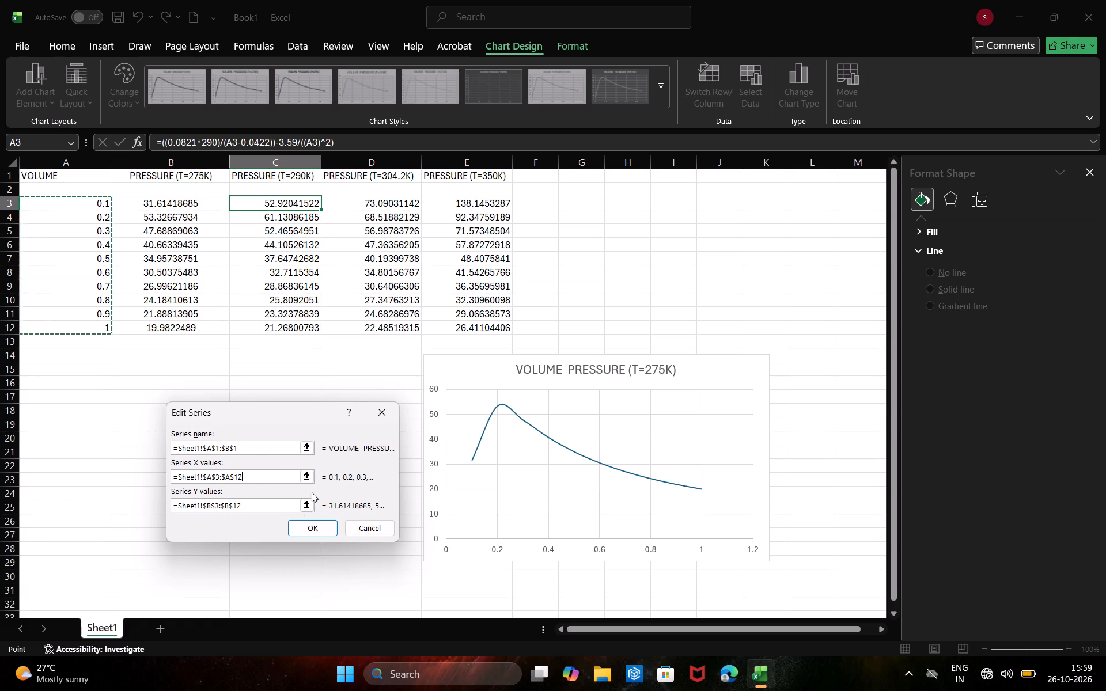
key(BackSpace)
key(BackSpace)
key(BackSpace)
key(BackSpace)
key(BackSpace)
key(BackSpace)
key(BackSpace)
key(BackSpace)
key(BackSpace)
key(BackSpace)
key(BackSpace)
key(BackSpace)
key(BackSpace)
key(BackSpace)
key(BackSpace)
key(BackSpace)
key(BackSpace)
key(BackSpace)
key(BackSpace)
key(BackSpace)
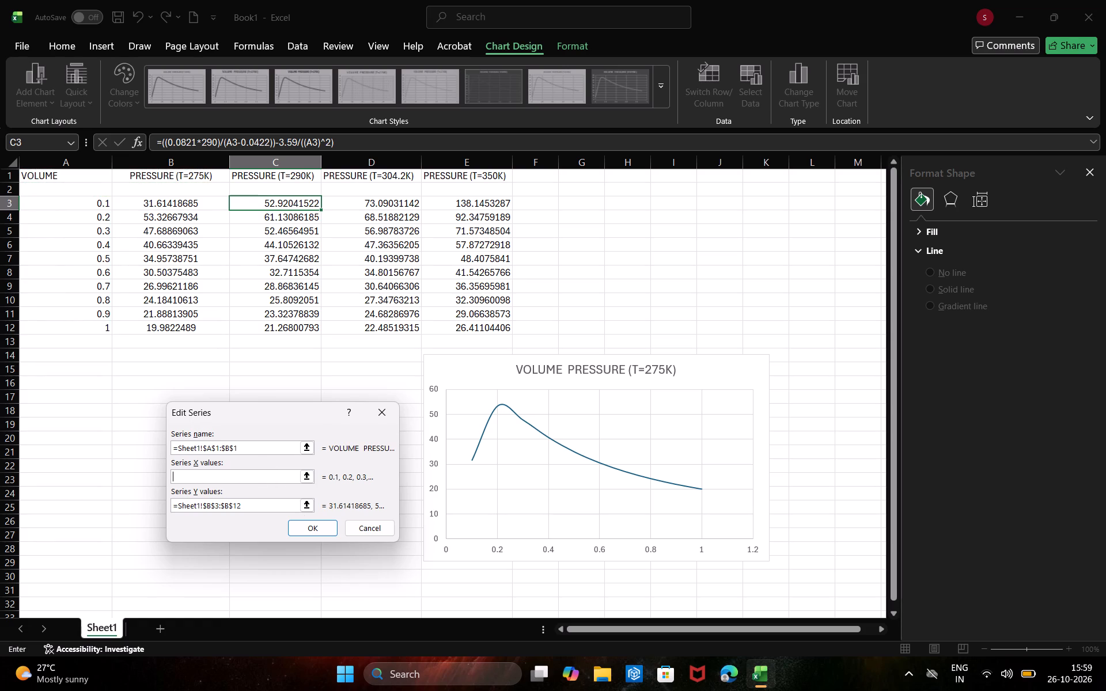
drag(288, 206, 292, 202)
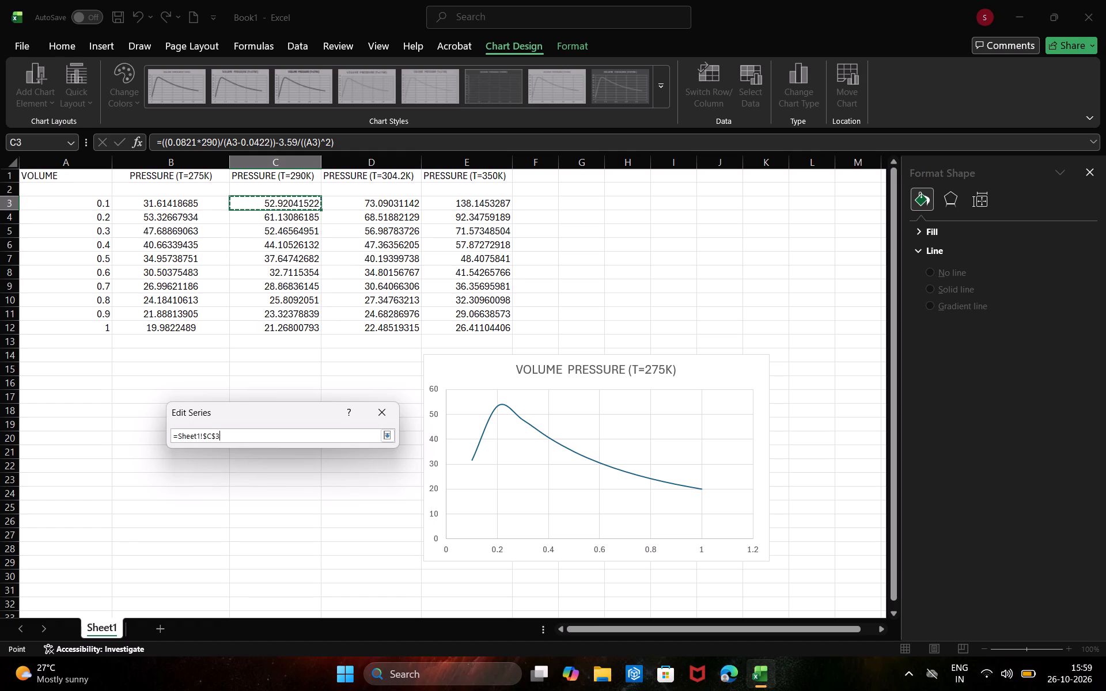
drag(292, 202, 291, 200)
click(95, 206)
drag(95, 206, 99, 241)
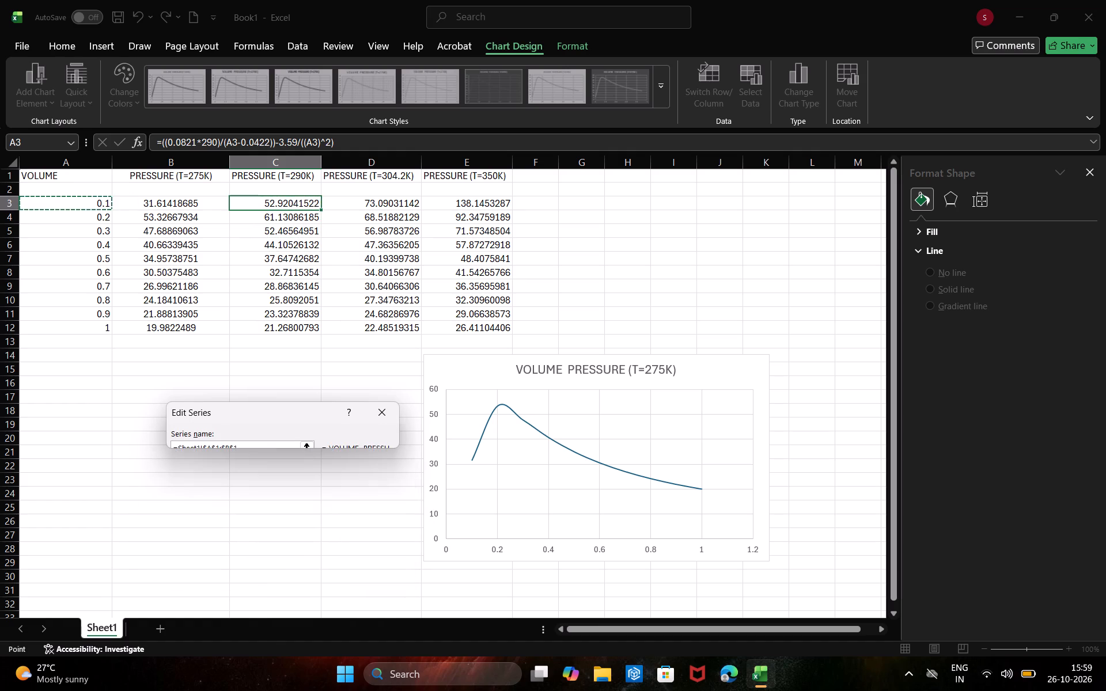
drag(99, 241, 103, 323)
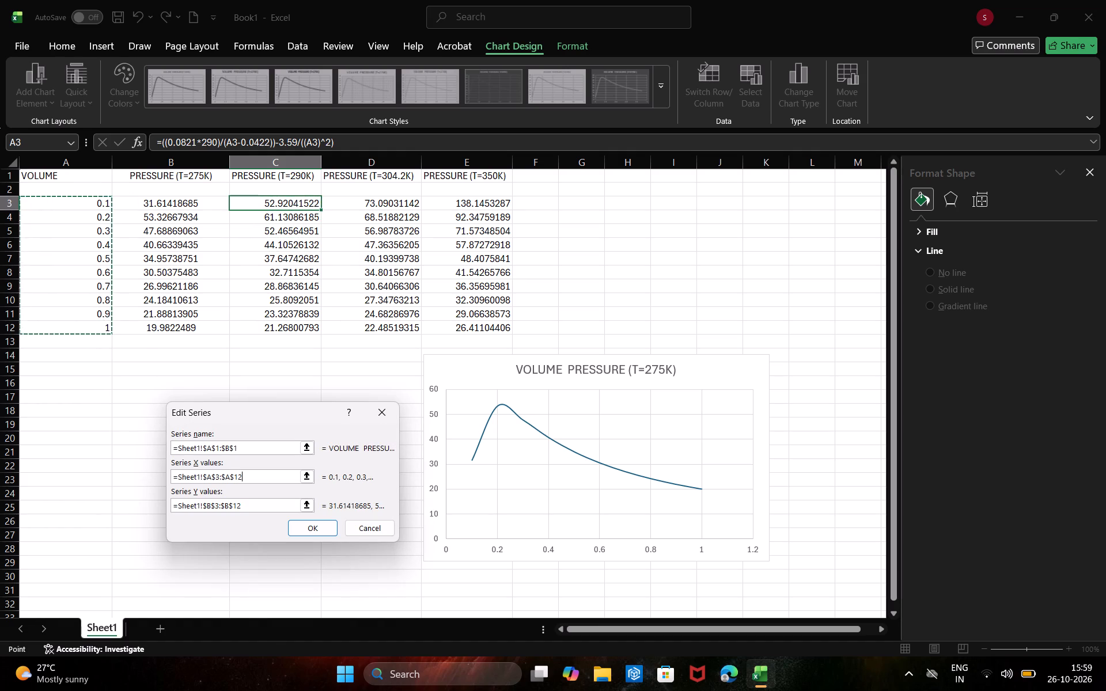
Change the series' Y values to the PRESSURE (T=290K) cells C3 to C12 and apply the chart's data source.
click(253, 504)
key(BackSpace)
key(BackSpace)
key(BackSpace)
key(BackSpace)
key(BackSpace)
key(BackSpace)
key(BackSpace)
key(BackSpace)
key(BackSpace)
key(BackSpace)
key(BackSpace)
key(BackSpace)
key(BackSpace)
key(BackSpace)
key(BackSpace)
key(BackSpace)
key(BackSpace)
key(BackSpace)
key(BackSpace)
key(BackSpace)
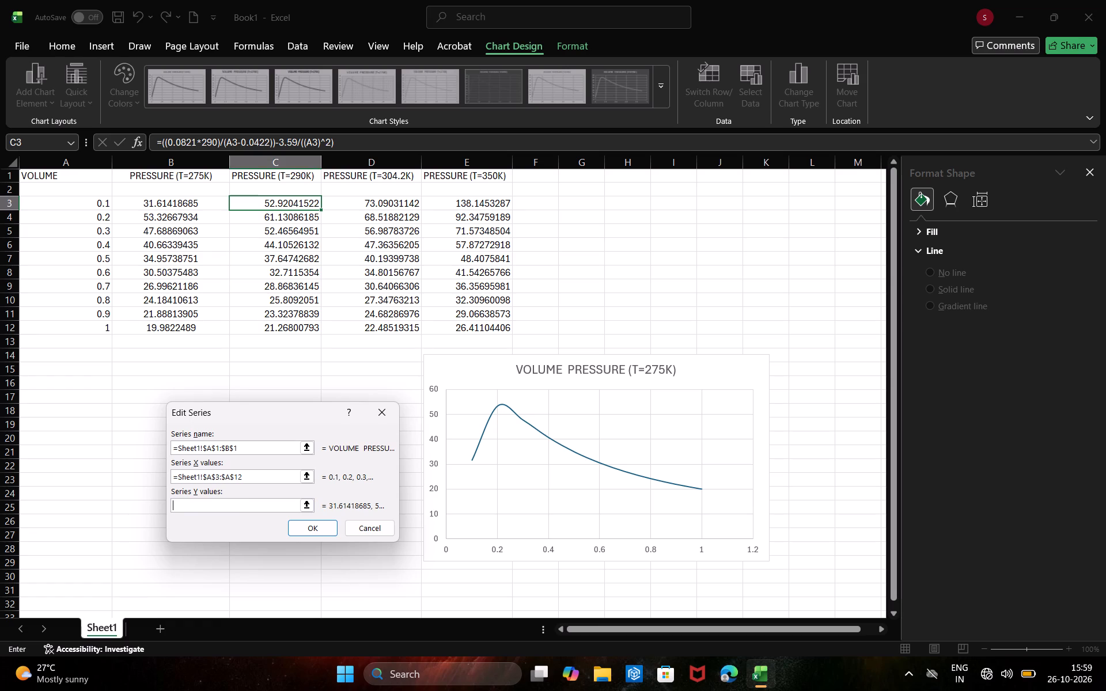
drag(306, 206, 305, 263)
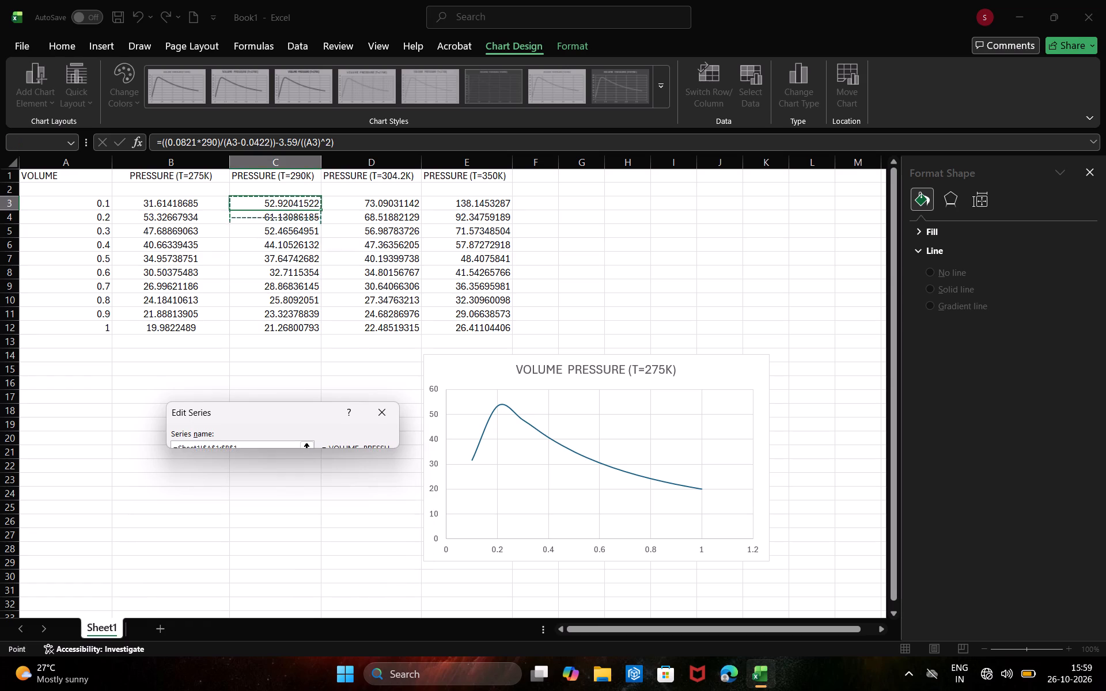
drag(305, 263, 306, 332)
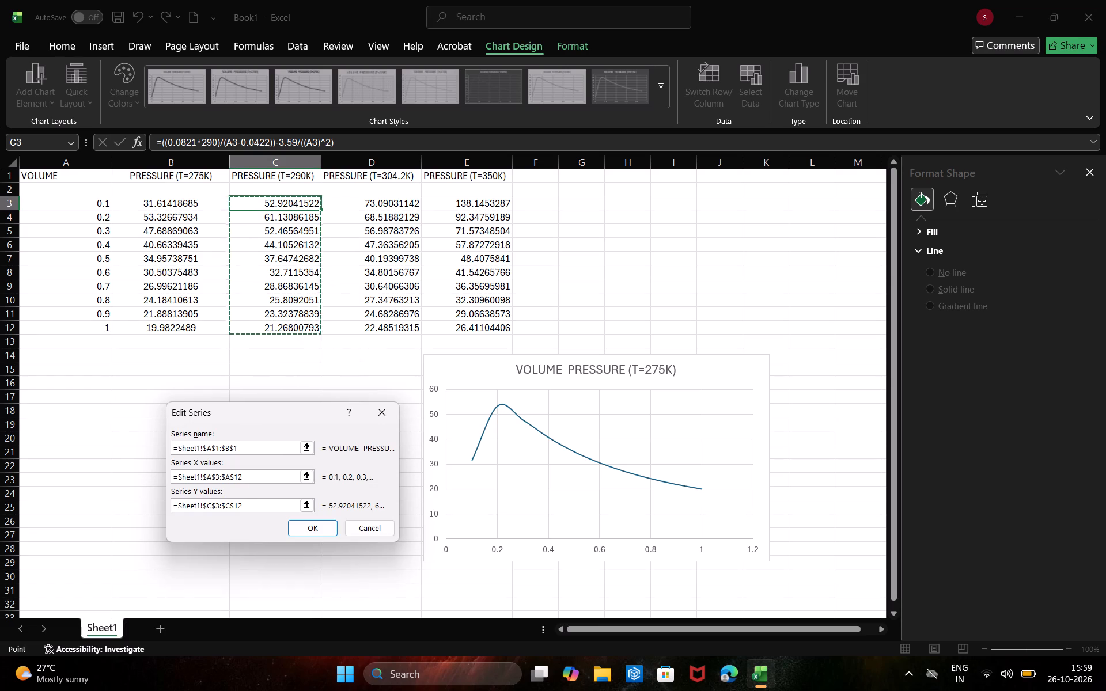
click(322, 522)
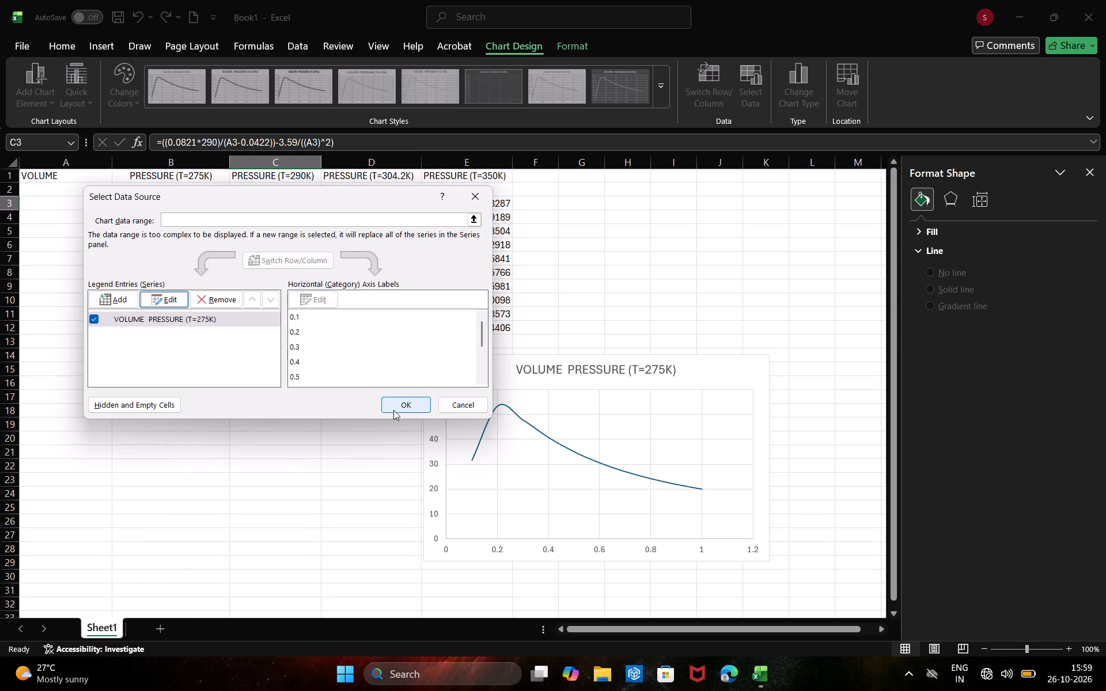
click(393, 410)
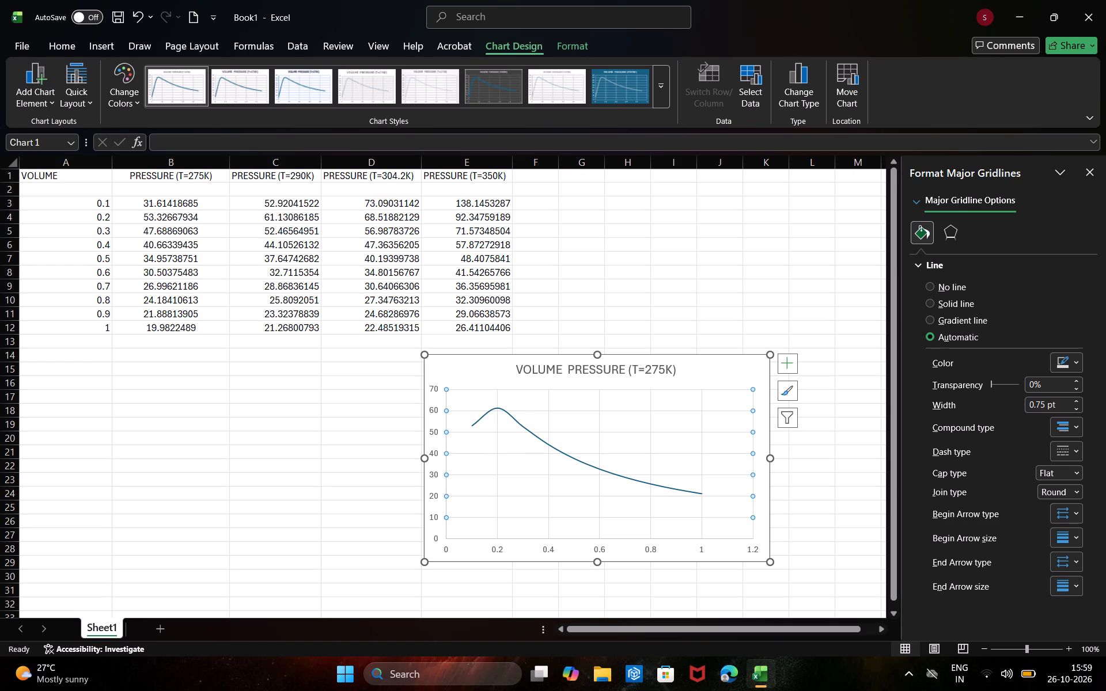
Reopen the chart's series for editing and reselect its X values as the volumes in cells A3 to A12.
click(760, 95)
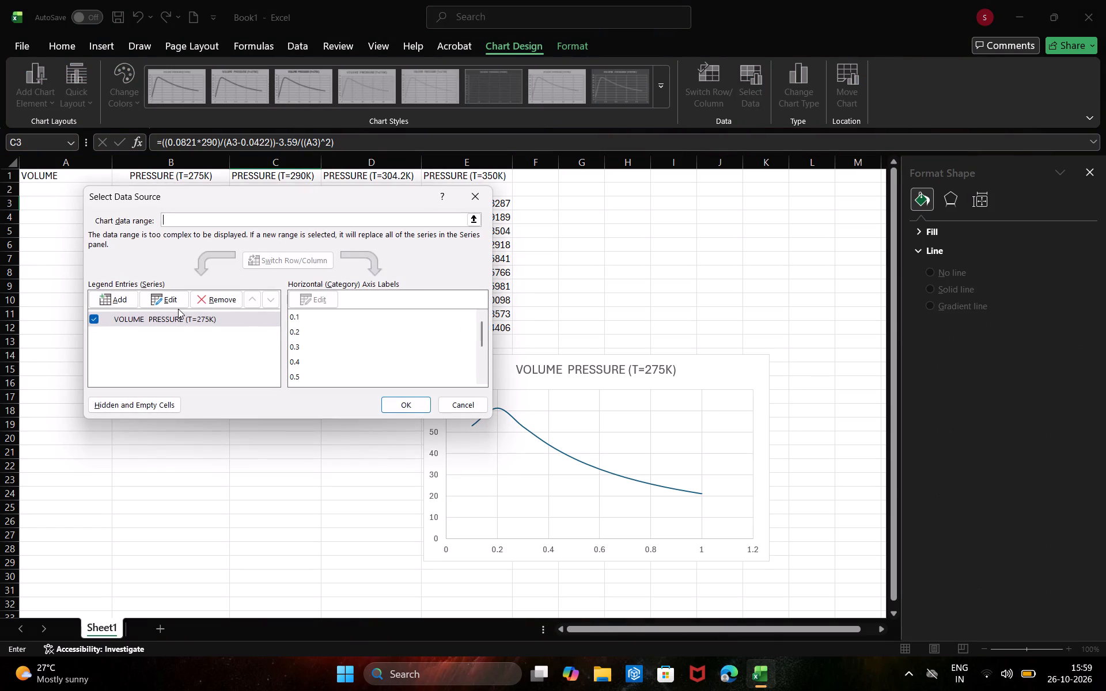
click(162, 302)
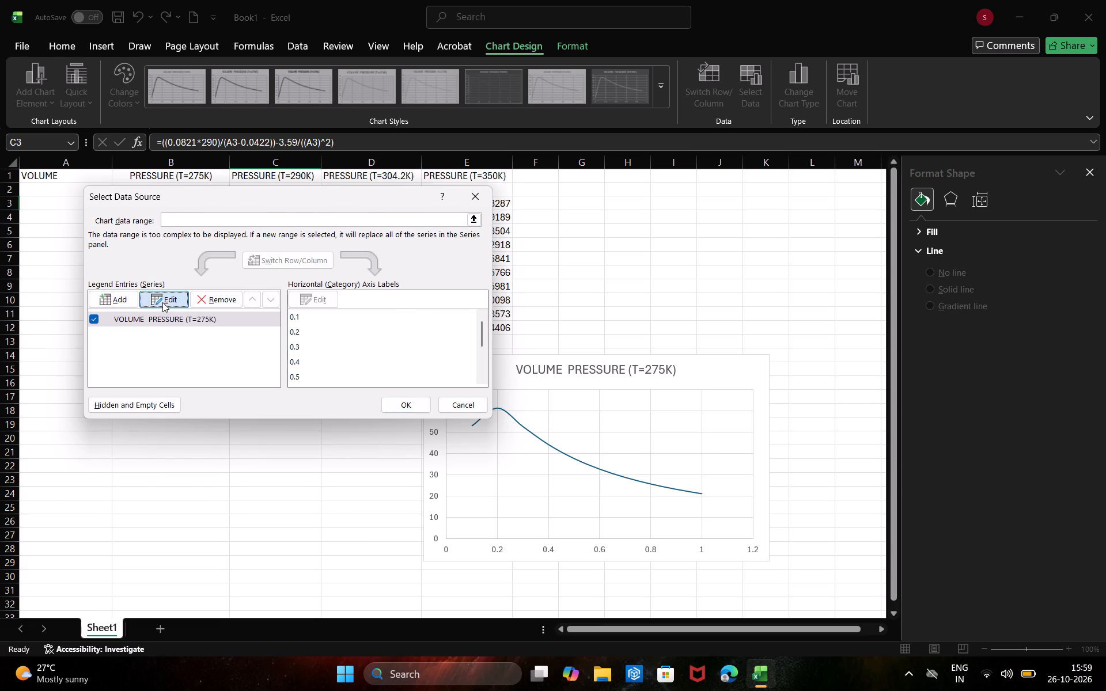
click(259, 310)
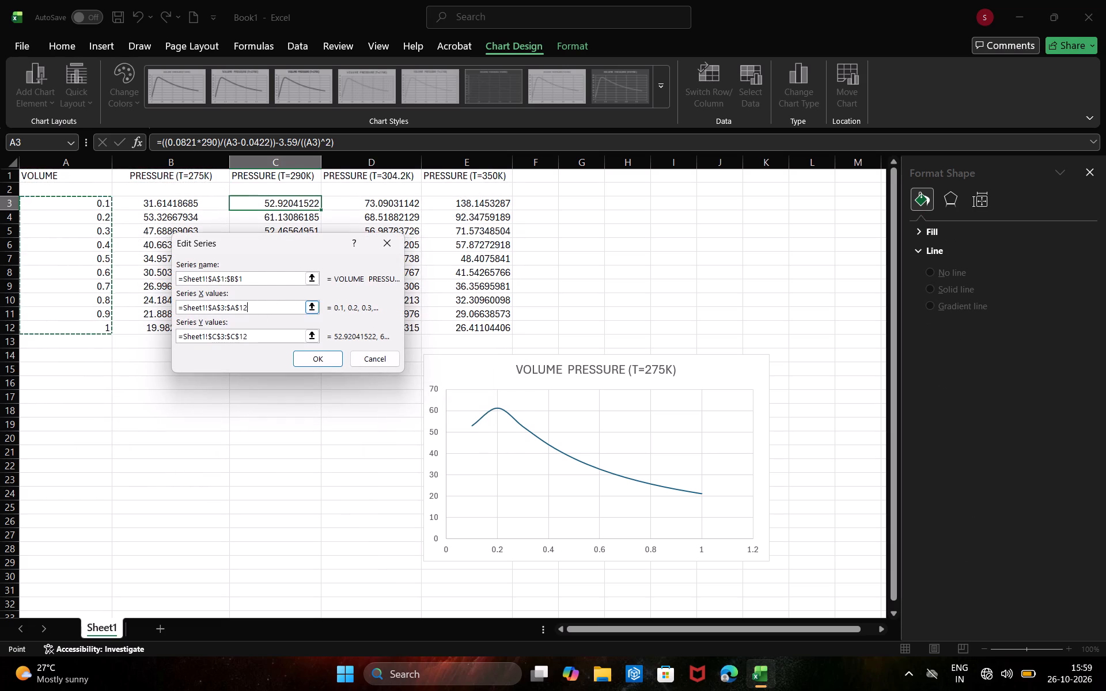
key(BackSpace)
key(BackSpace)
key(BackSpace)
key(BackSpace)
key(BackSpace)
key(BackSpace)
key(BackSpace)
key(BackSpace)
key(BackSpace)
key(BackSpace)
key(BackSpace)
key(BackSpace)
key(BackSpace)
key(BackSpace)
key(BackSpace)
key(BackSpace)
key(BackSpace)
key(BackSpace)
key(BackSpace)
key(BackSpace)
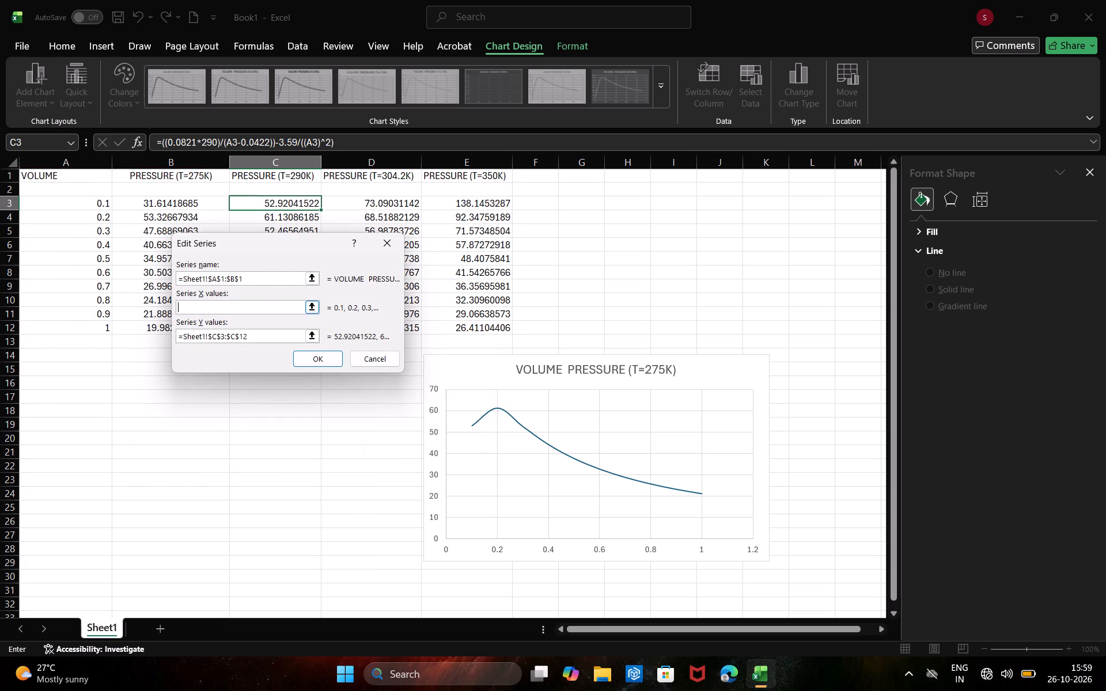
drag(302, 240, 270, 369)
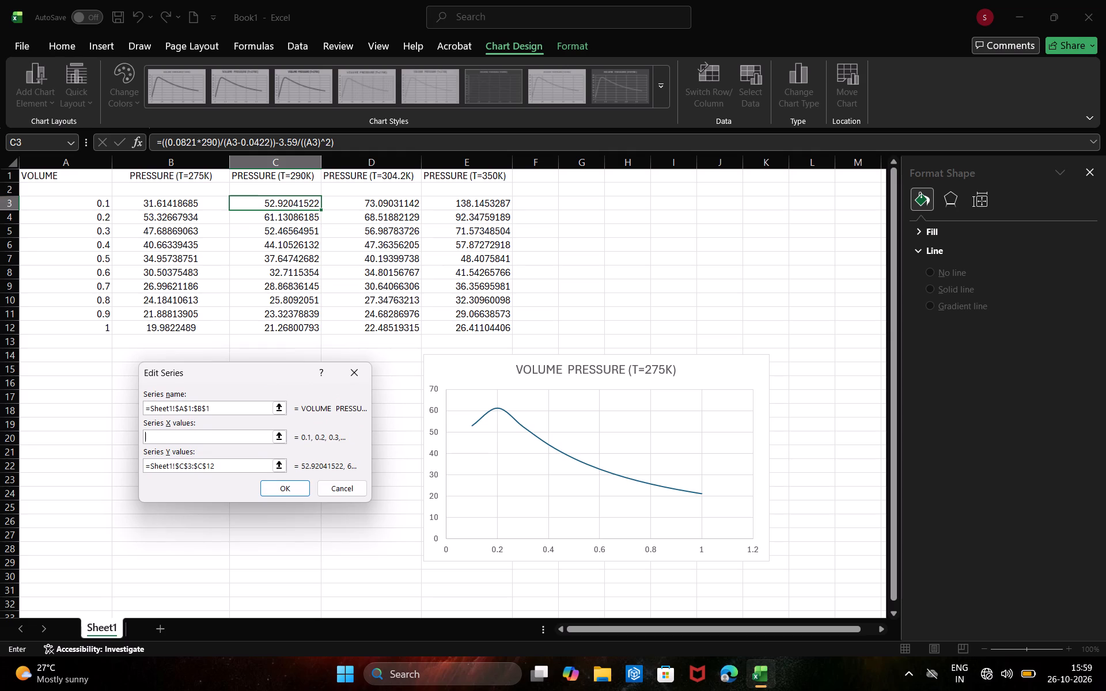
drag(88, 202, 91, 220)
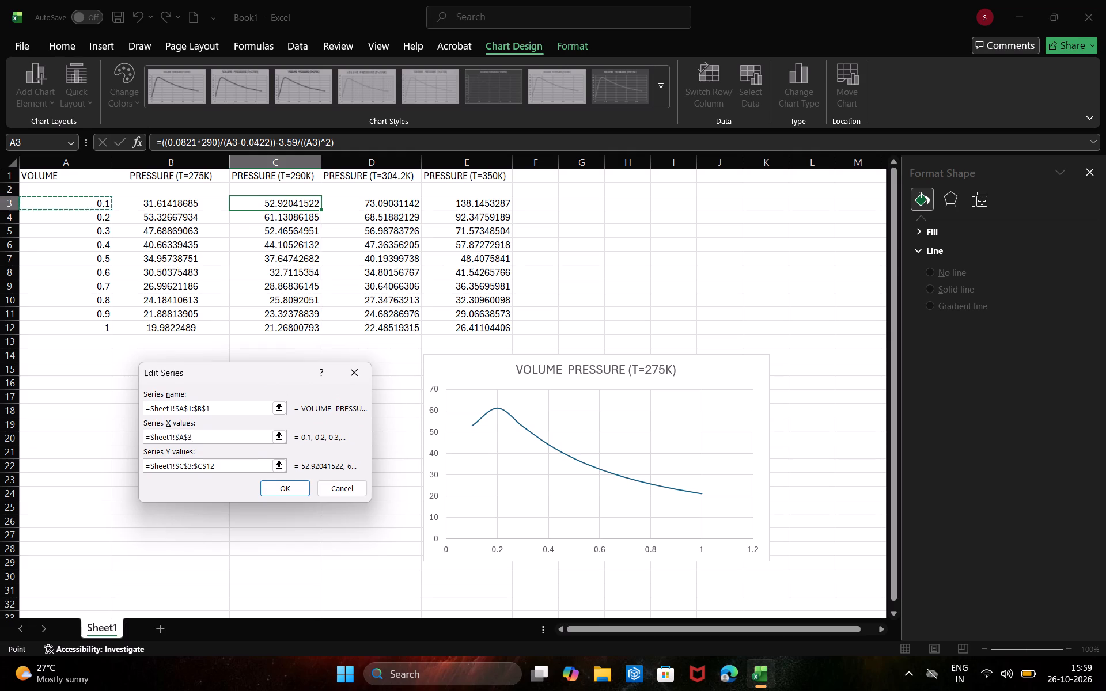
drag(91, 220, 100, 322)
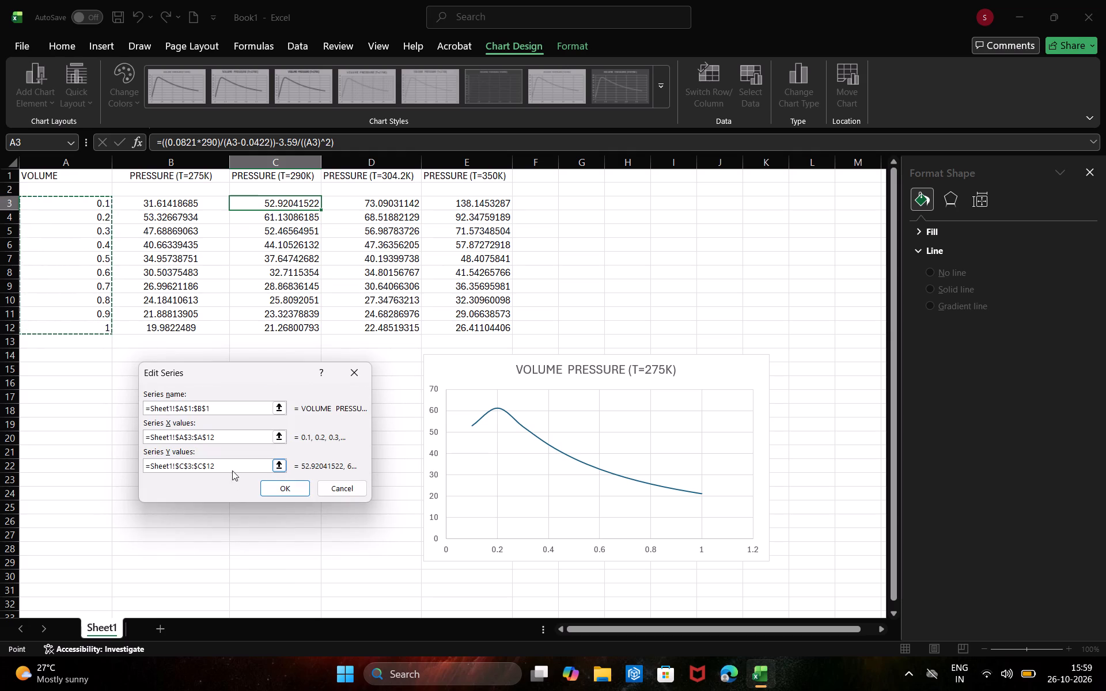
Change the existing series' Y values to the PRESSURE (T=275K) cells B3 to B12 and apply the chart's data source.
click(231, 468)
key(BackSpace)
key(BackSpace)
key(BackSpace)
key(BackSpace)
key(BackSpace)
key(BackSpace)
key(BackSpace)
key(BackSpace)
key(BackSpace)
key(BackSpace)
key(BackSpace)
key(BackSpace)
key(BackSpace)
key(BackSpace)
key(BackSpace)
key(BackSpace)
key(BackSpace)
key(BackSpace)
key(BackSpace)
key(BackSpace)
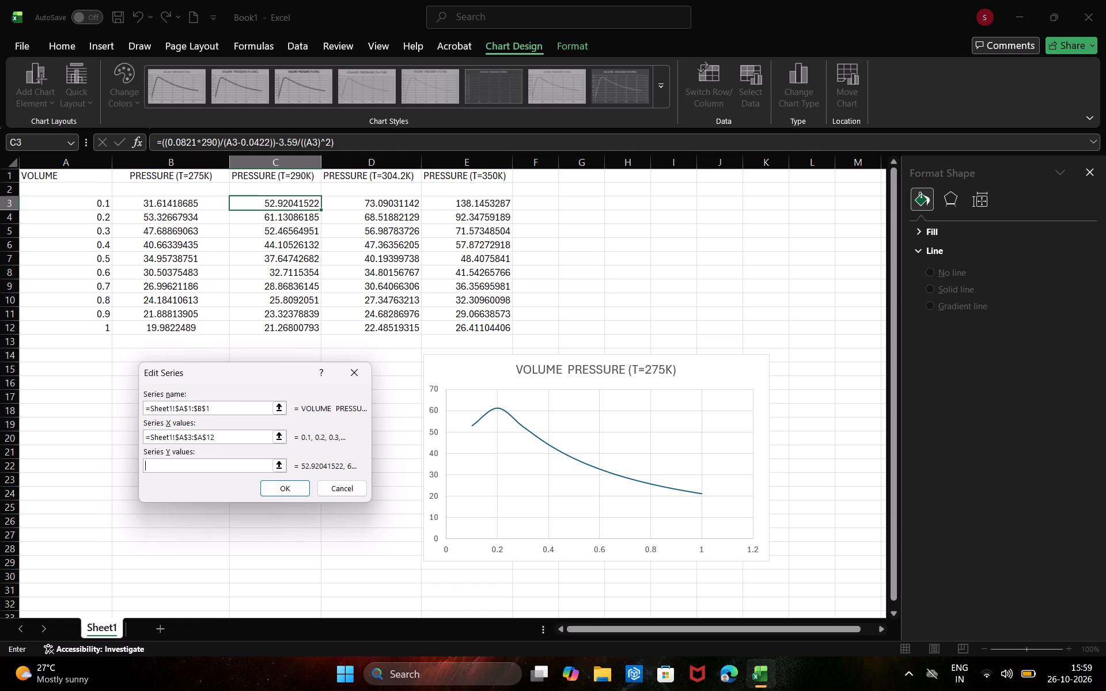
drag(180, 203, 185, 319)
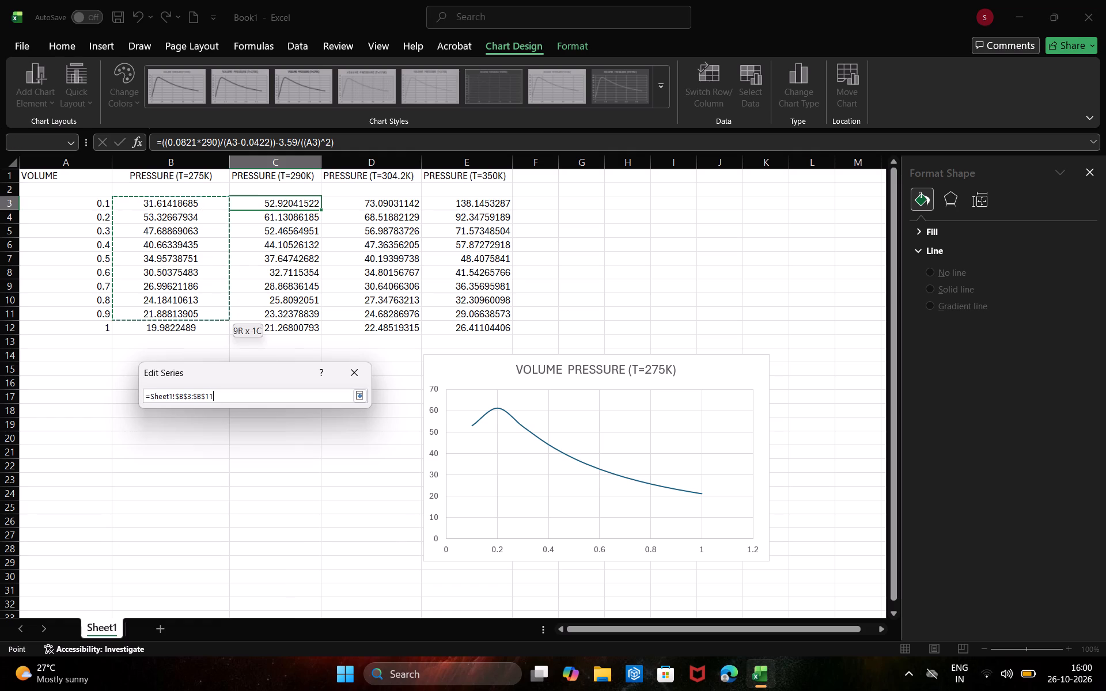
drag(185, 319, 187, 327)
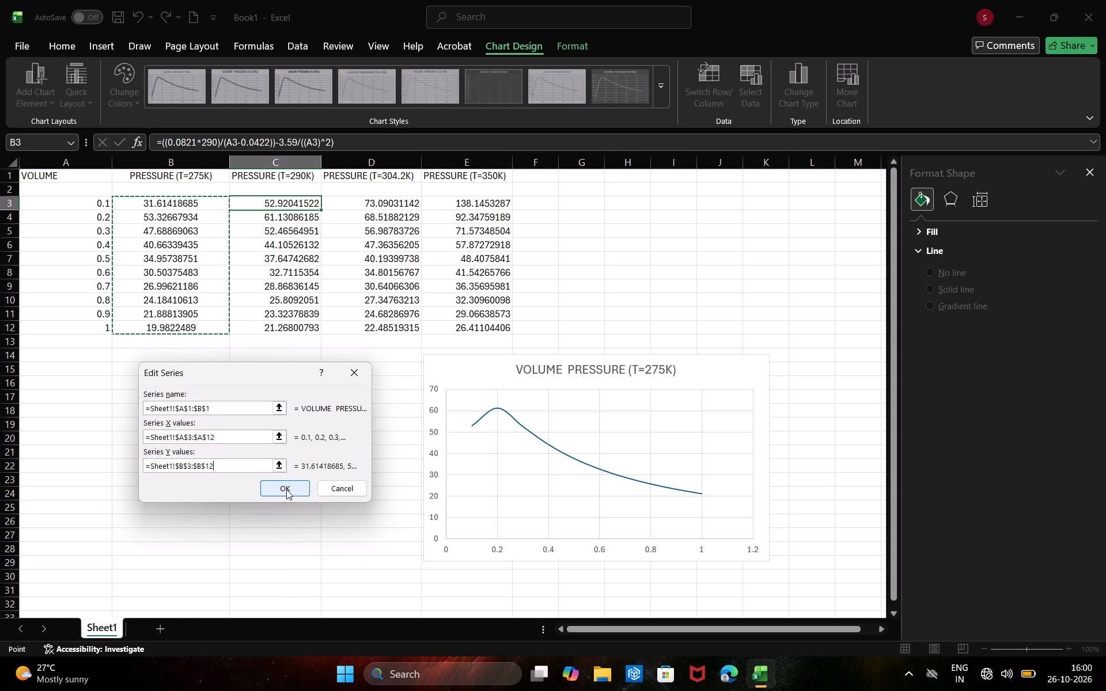
click(286, 489)
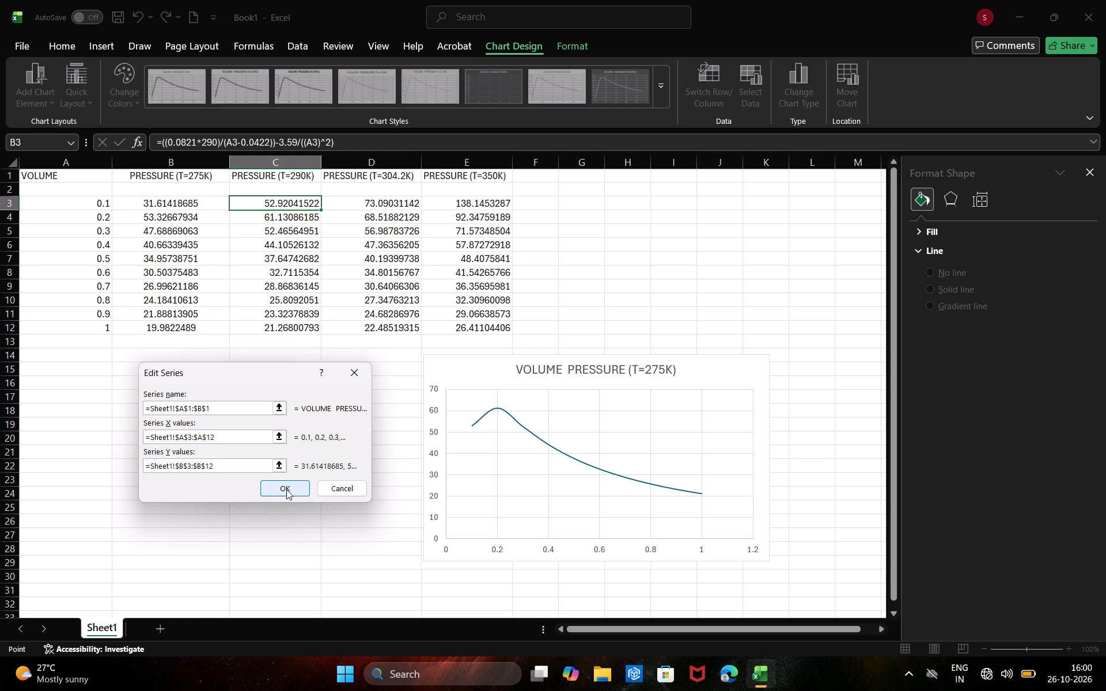
click(412, 407)
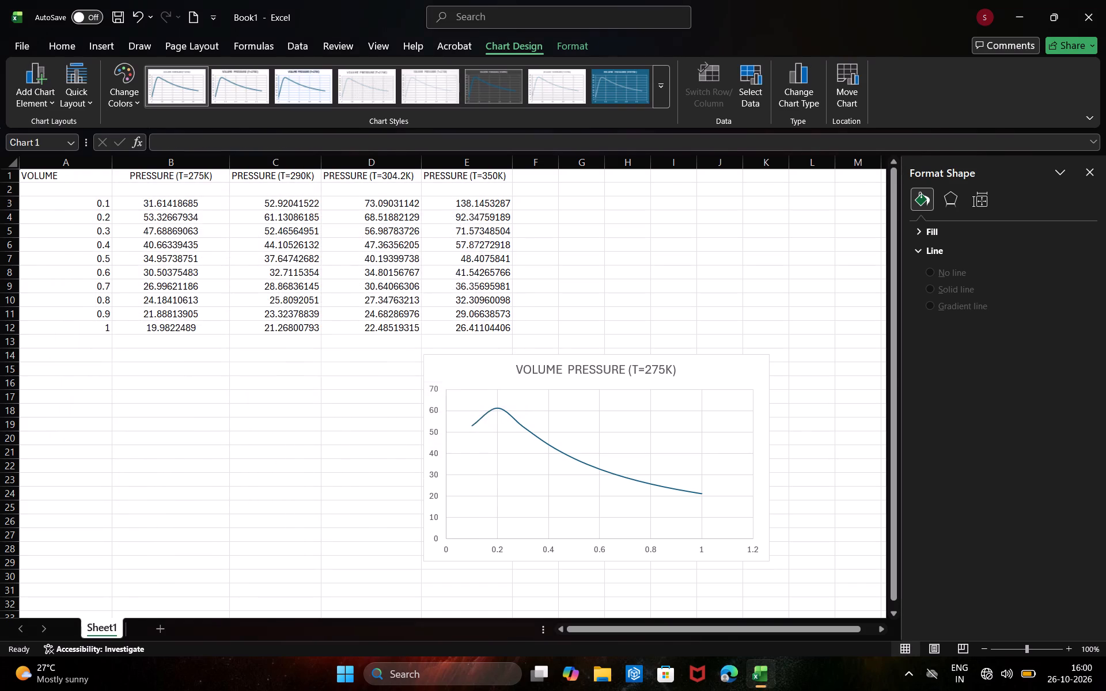
Add a chart series named from the PRESSURE (T=290K) header in C1, with X values from volume cells A3 to A12.
click(689, 373)
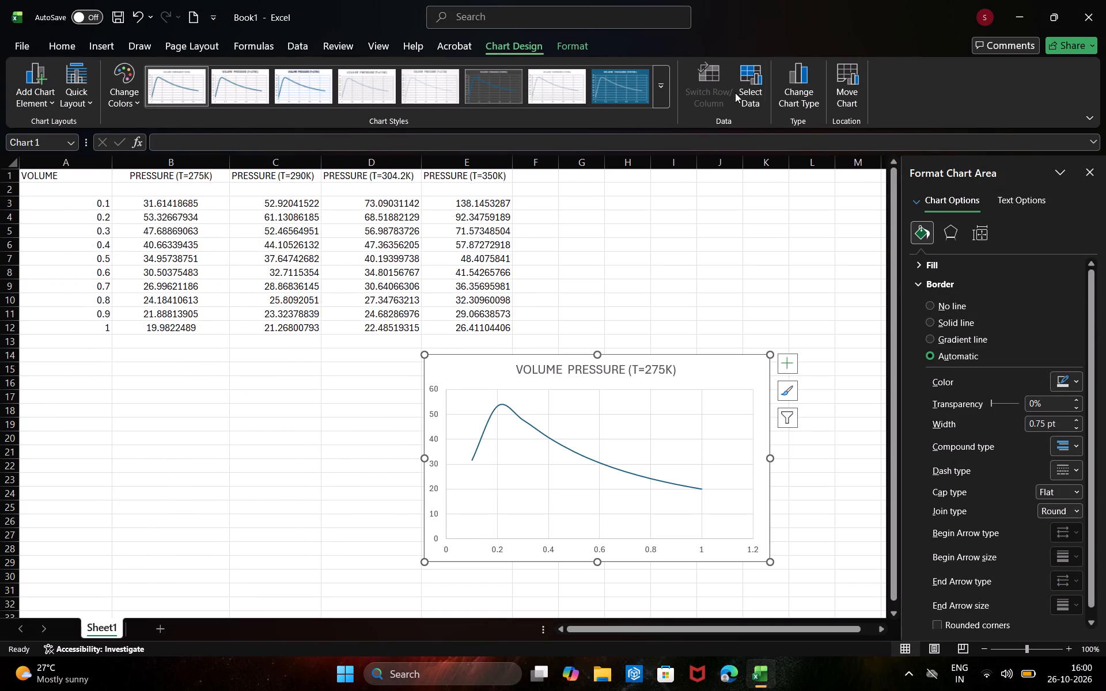
click(737, 93)
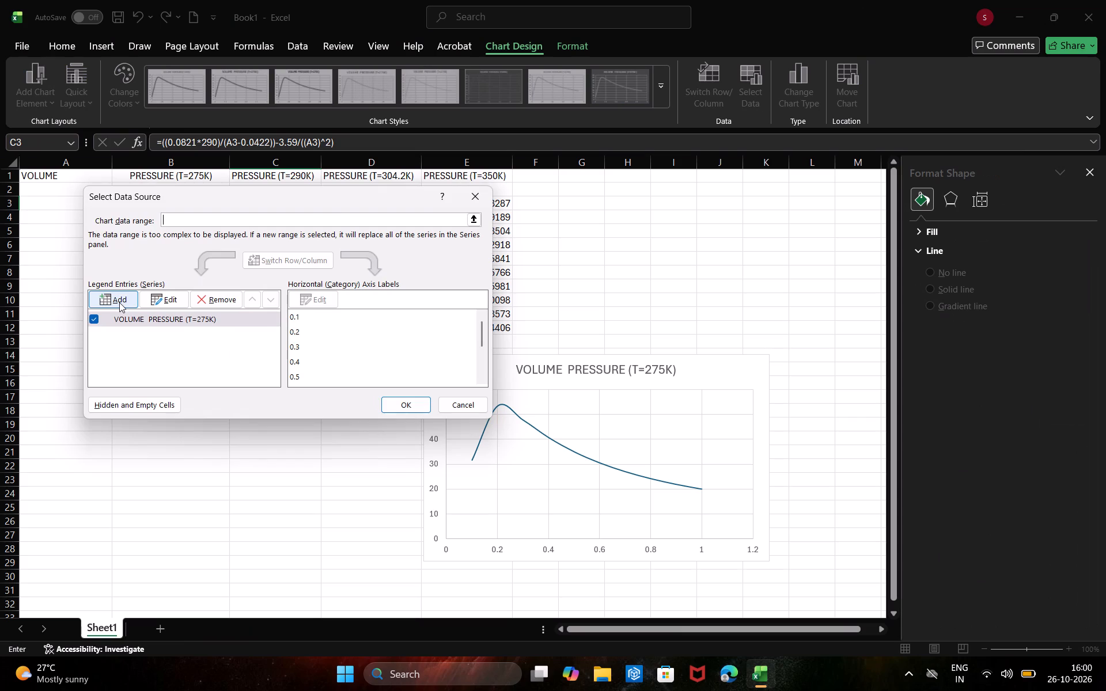
click(119, 302)
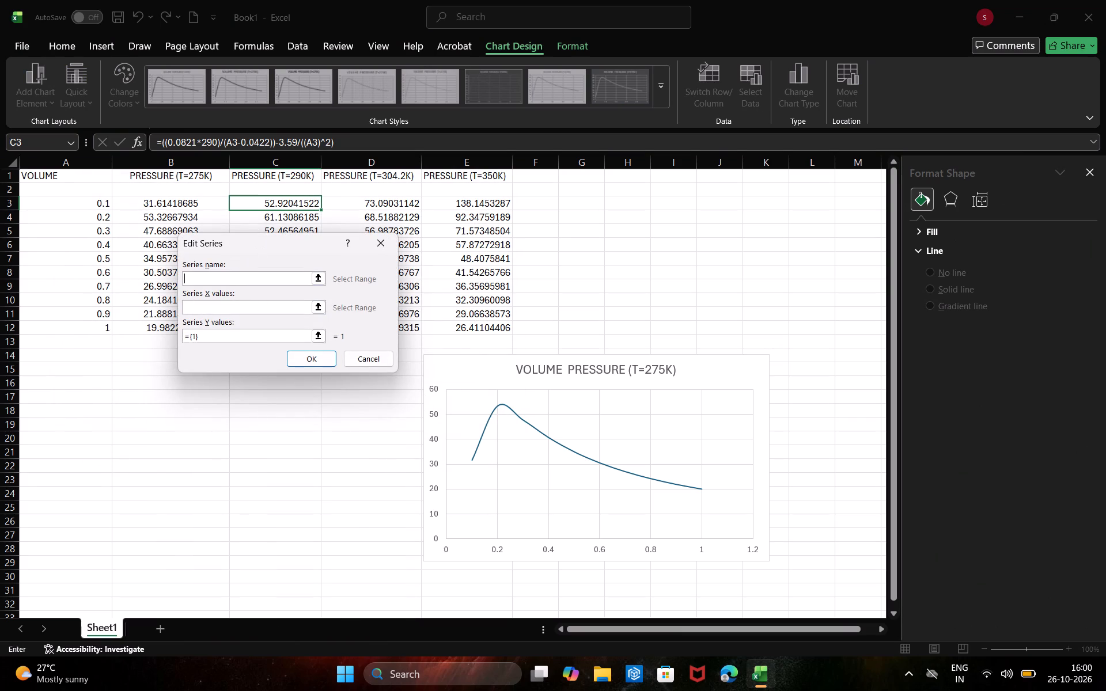
click(274, 177)
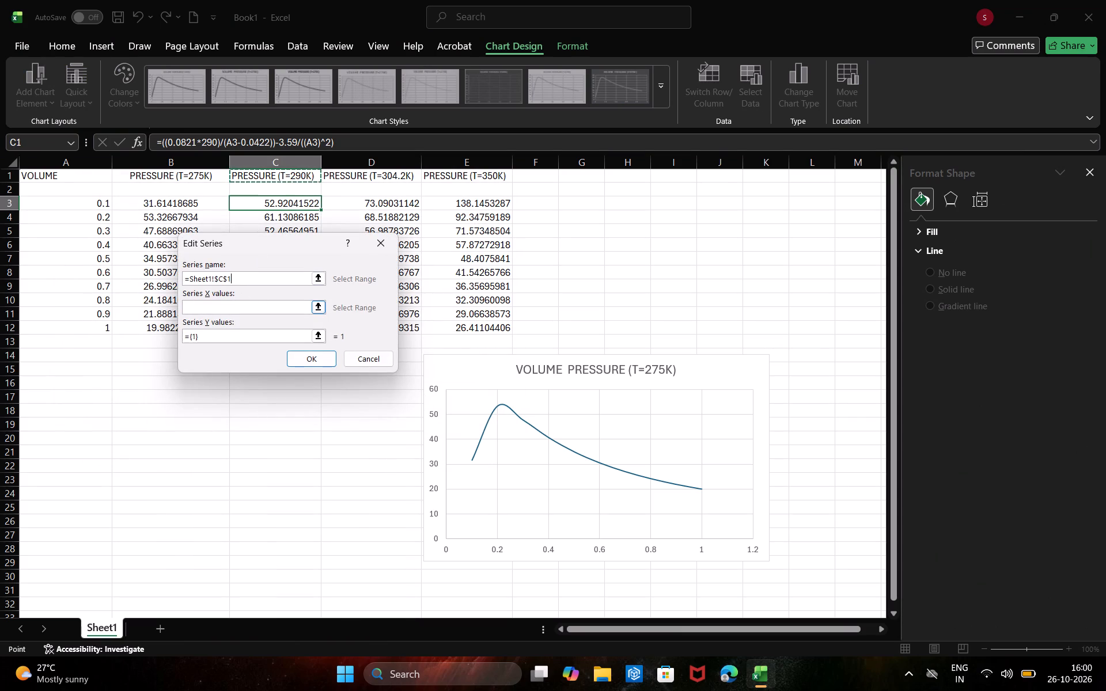
click(235, 305)
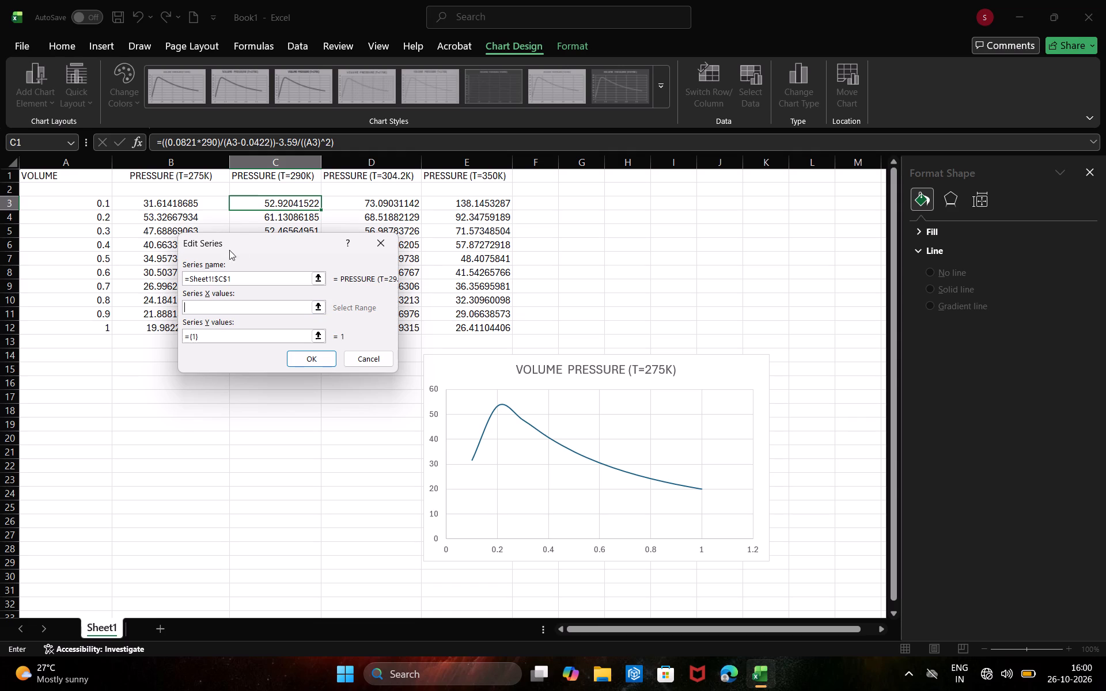
drag(257, 246, 238, 360)
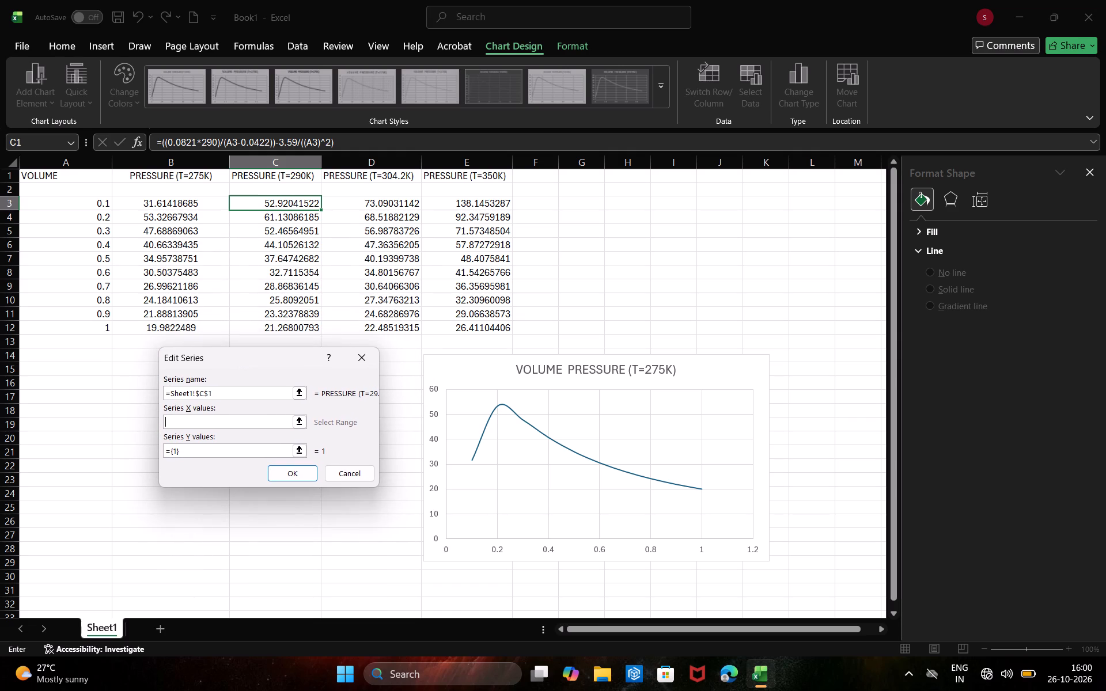
drag(84, 201, 98, 324)
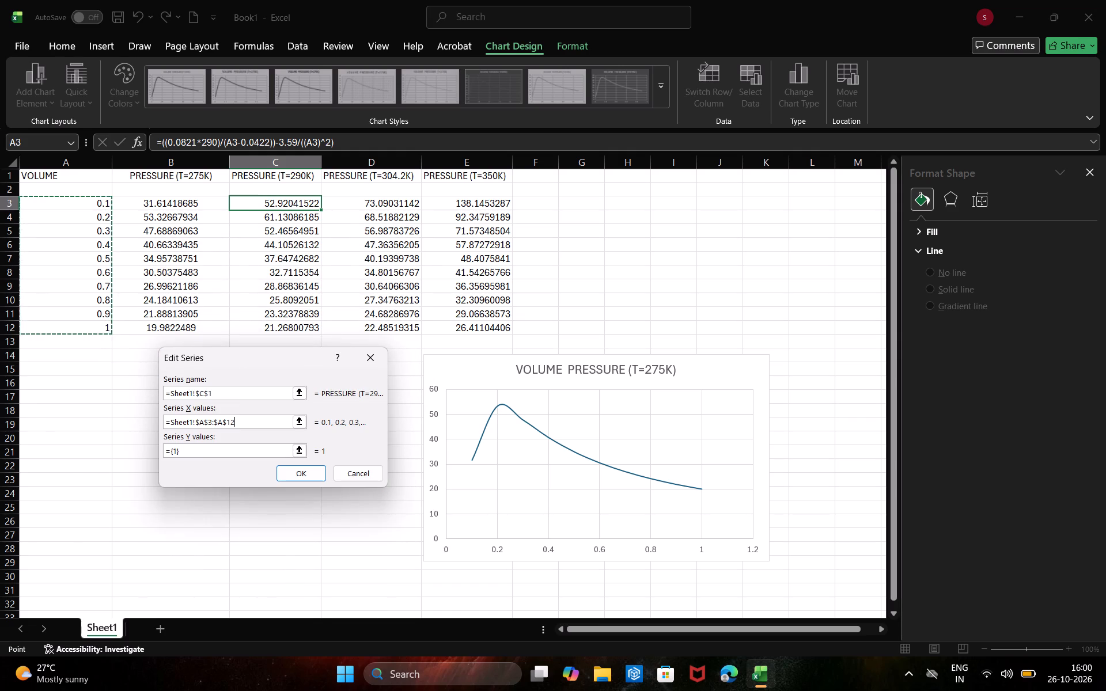
Set the new series' Y values to the PRESSURE (T=290K) cells C3 to C12 and apply the chart's data source.
click(227, 447)
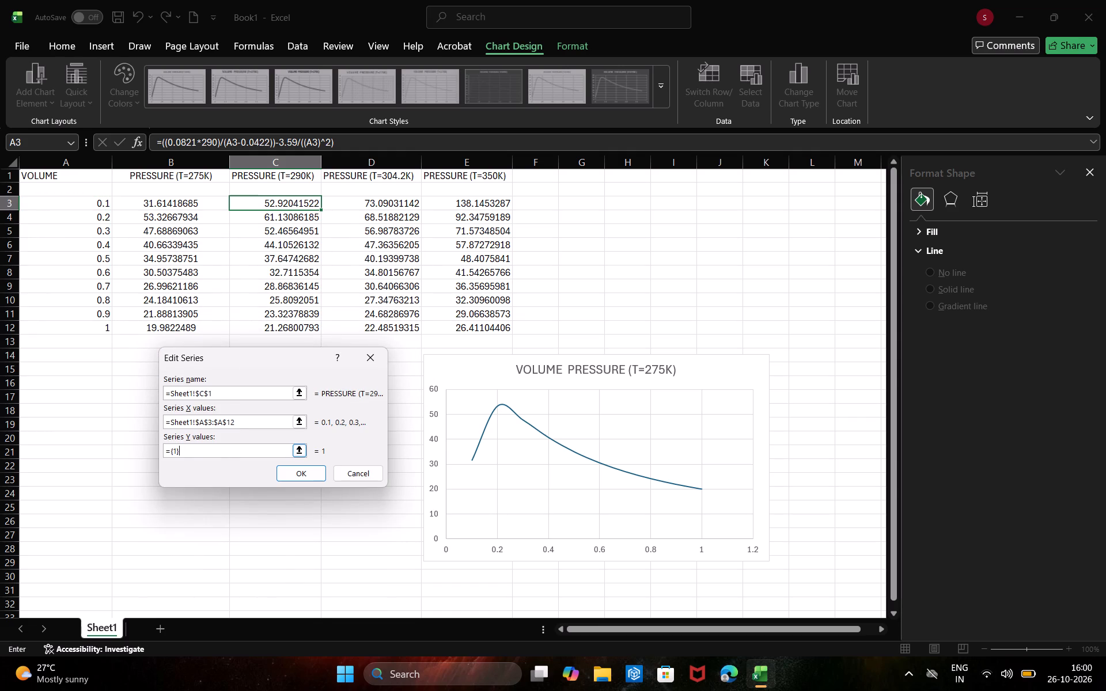
key(BackSpace)
key(BackSpace)
key(BackSpace)
key(BackSpace)
key(BackSpace)
key(BackSpace)
key(BackSpace)
key(BackSpace)
key(BackSpace)
drag(294, 204, 299, 325)
click(317, 473)
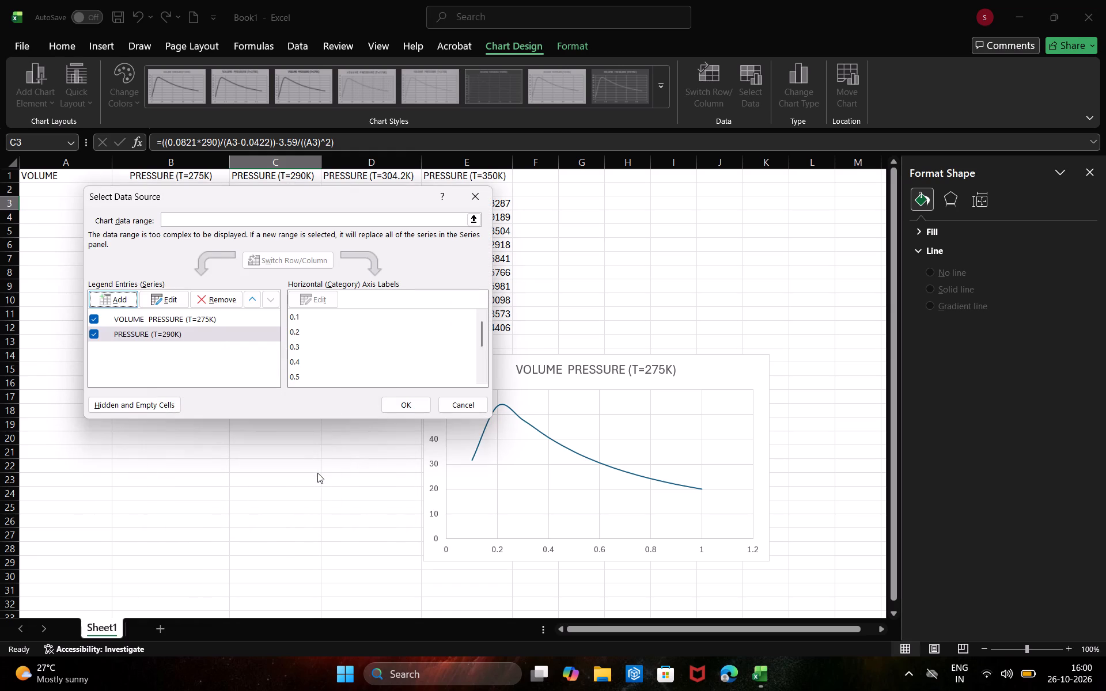
click(409, 401)
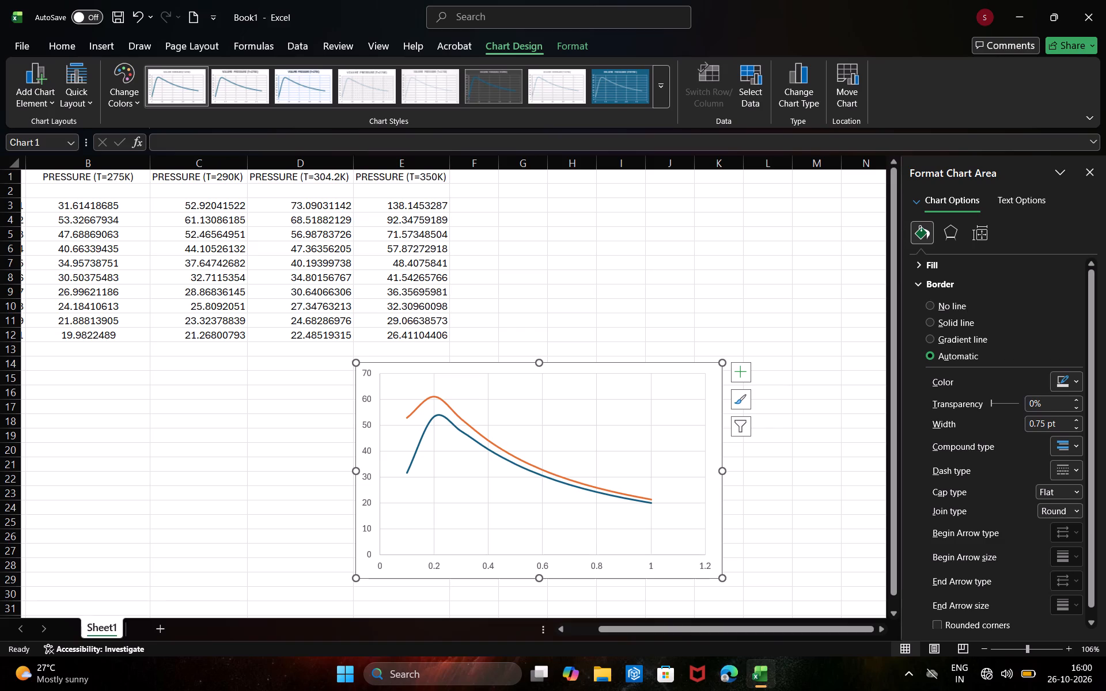
Add another chart series named from the PRESSURE (T=304.2K) header in D1, with X values from volume cells A3 to A12.
click(751, 101)
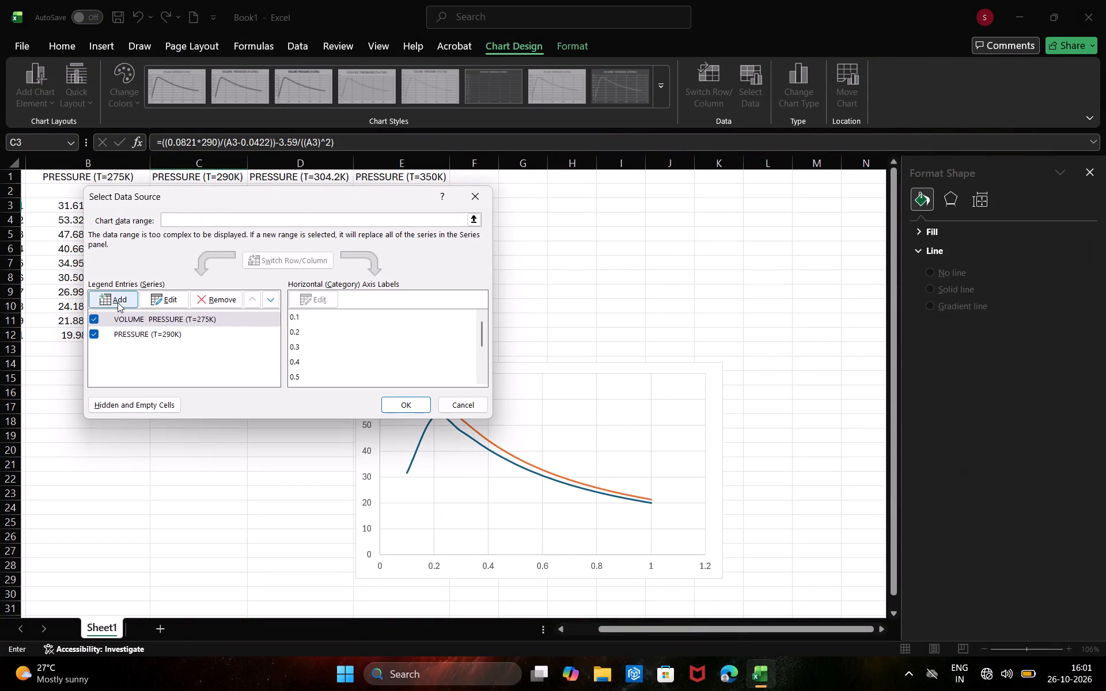
click(118, 302)
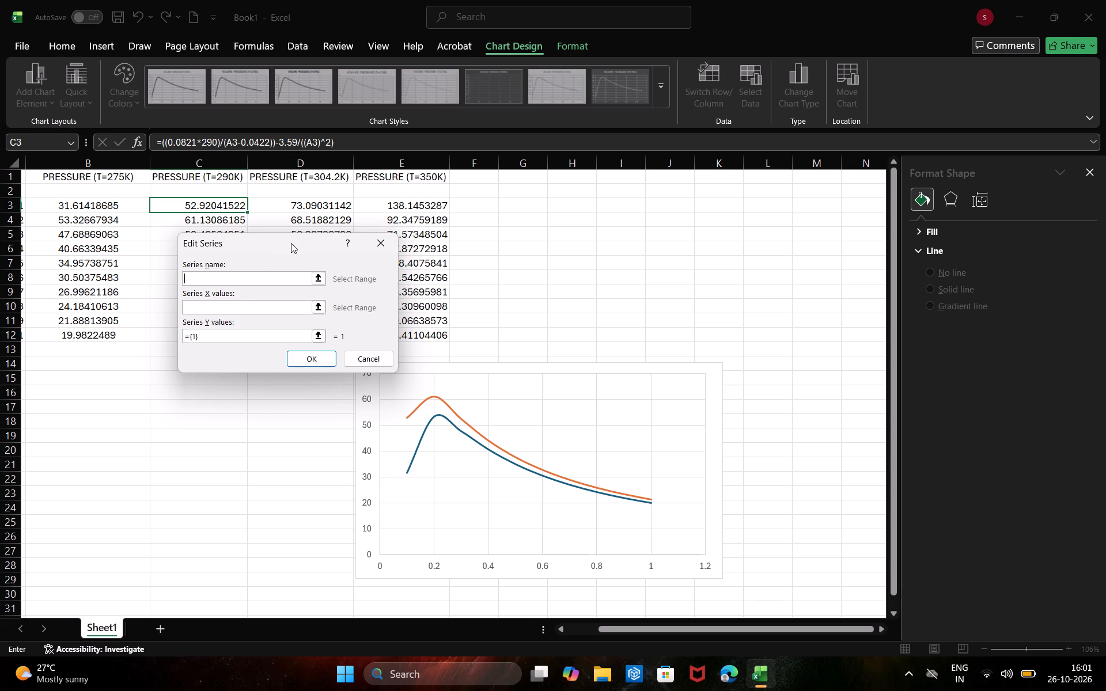
drag(302, 241, 234, 398)
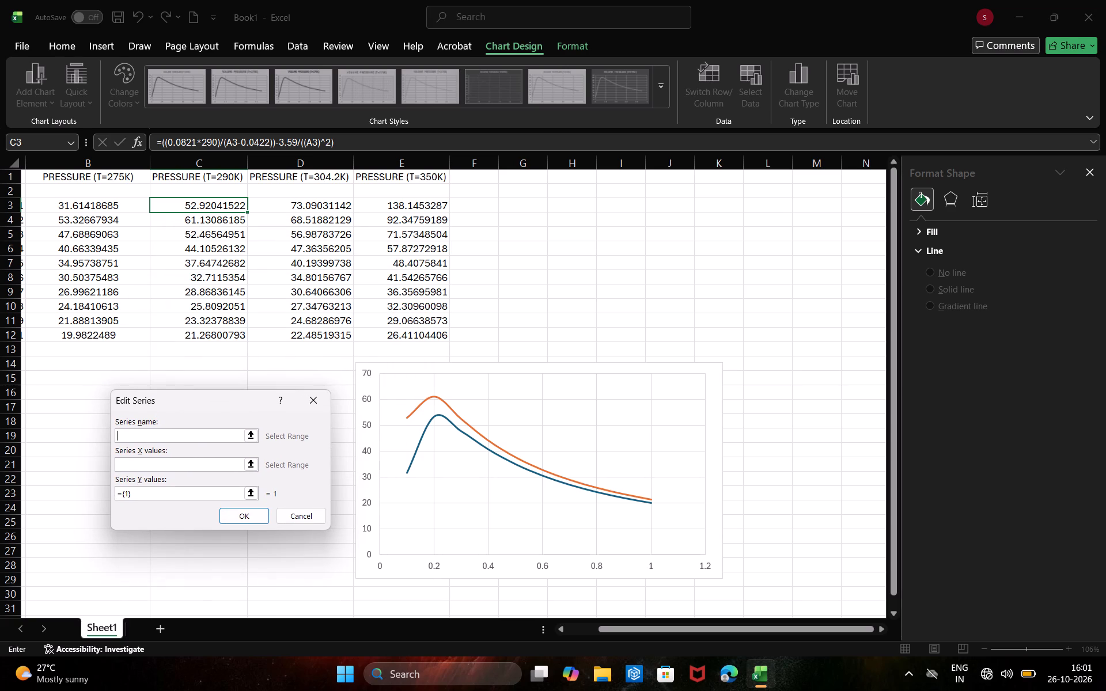
click(328, 179)
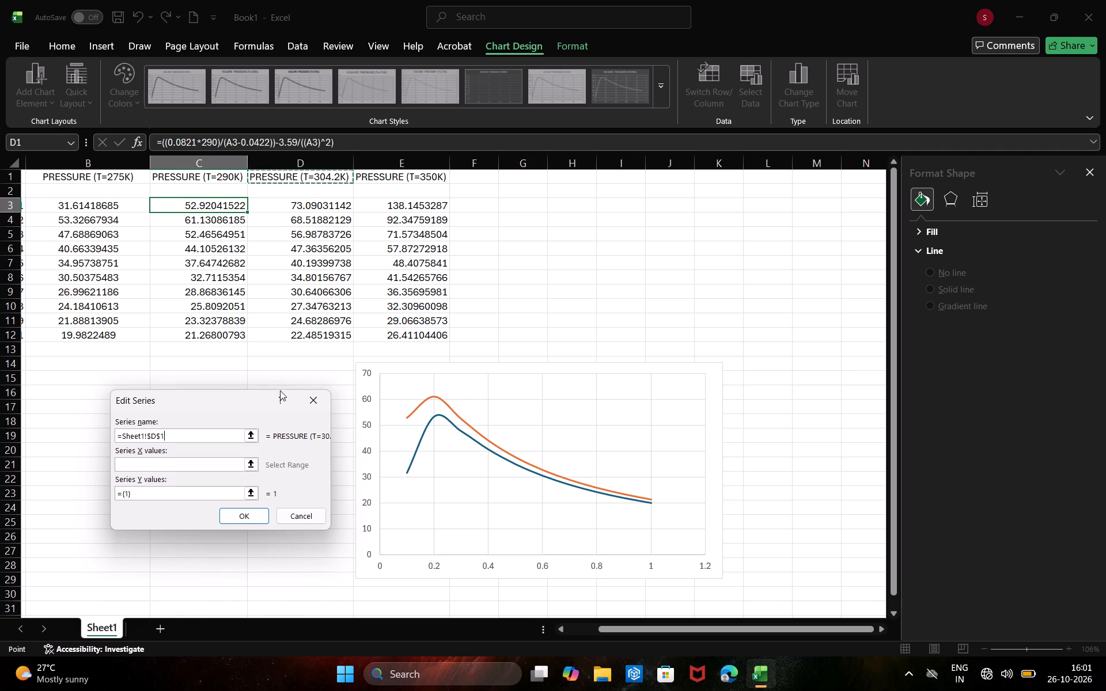
click(199, 456)
click(200, 463)
drag(103, 206, 101, 308)
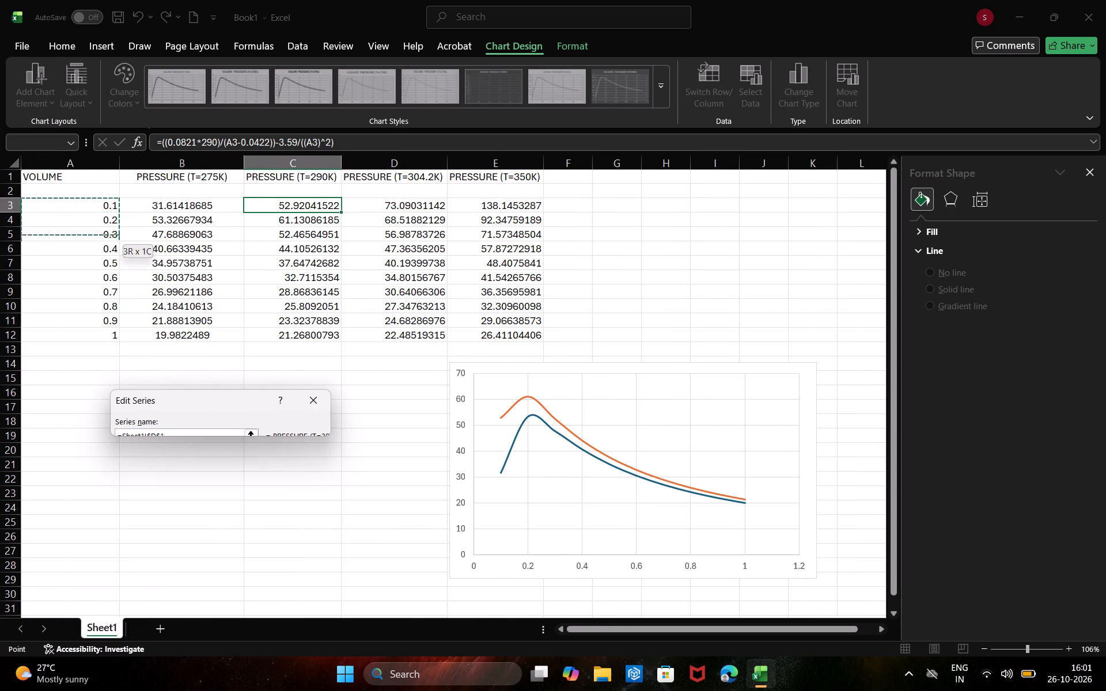
drag(101, 308, 101, 333)
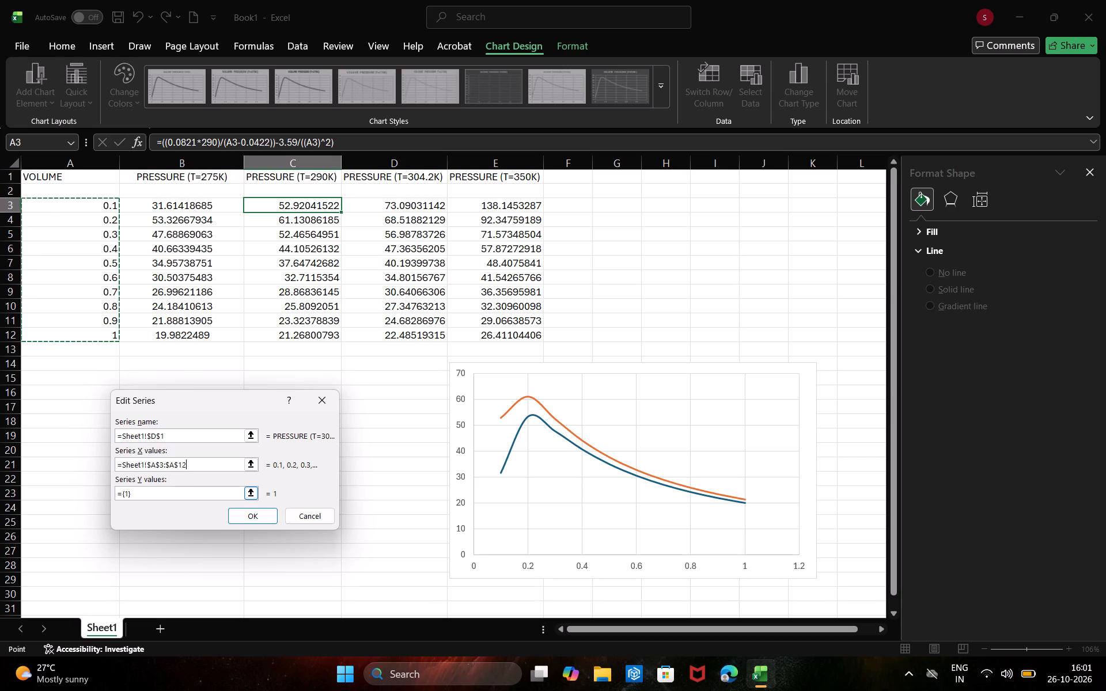
Set this series' Y values to the PRESSURE (T=304.2K) cells D3 to D12 and apply the chart's data source.
click(173, 494)
key(BackSpace)
key(BackSpace)
key(BackSpace)
key(BackSpace)
key(BackSpace)
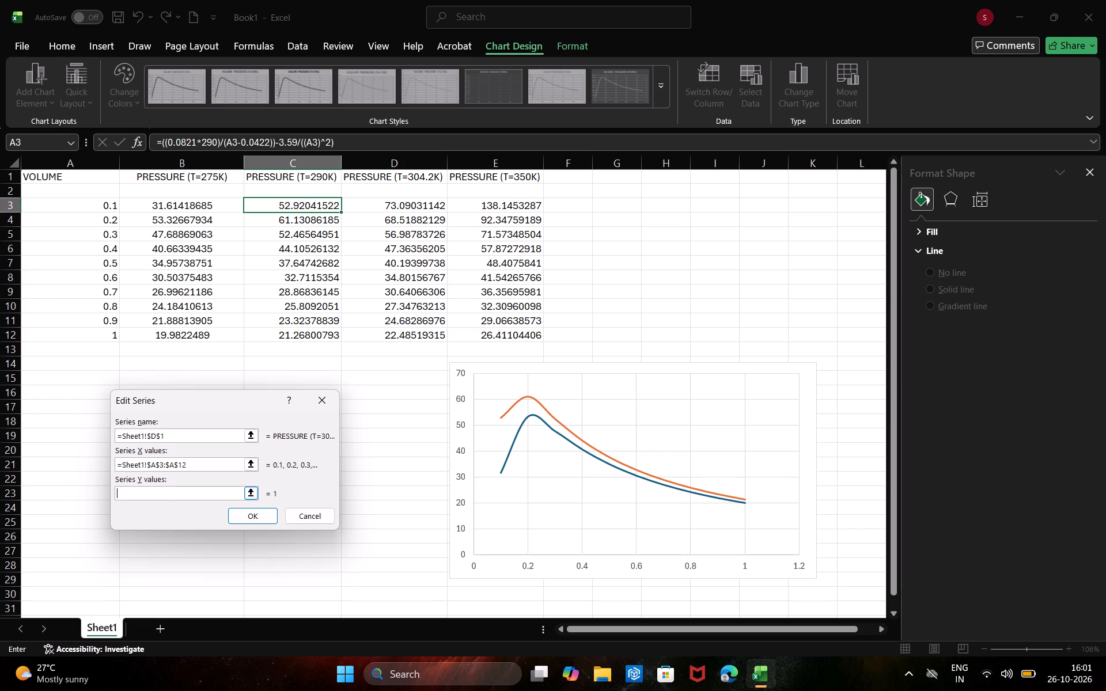
drag(393, 204, 396, 329)
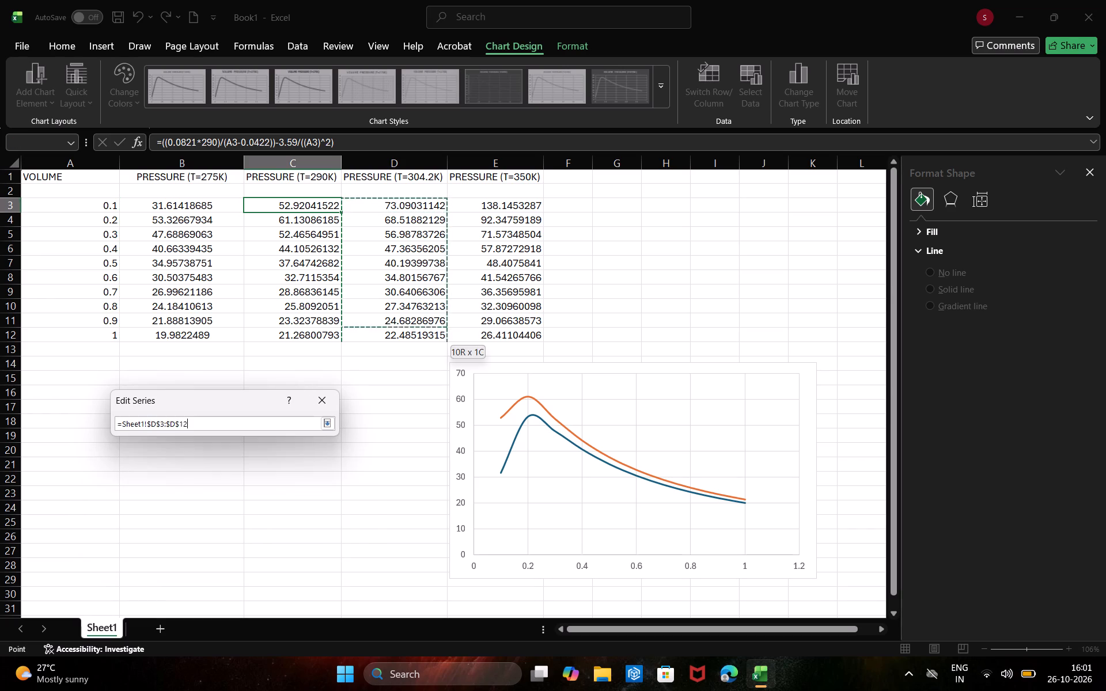
drag(396, 329, 396, 332)
click(269, 515)
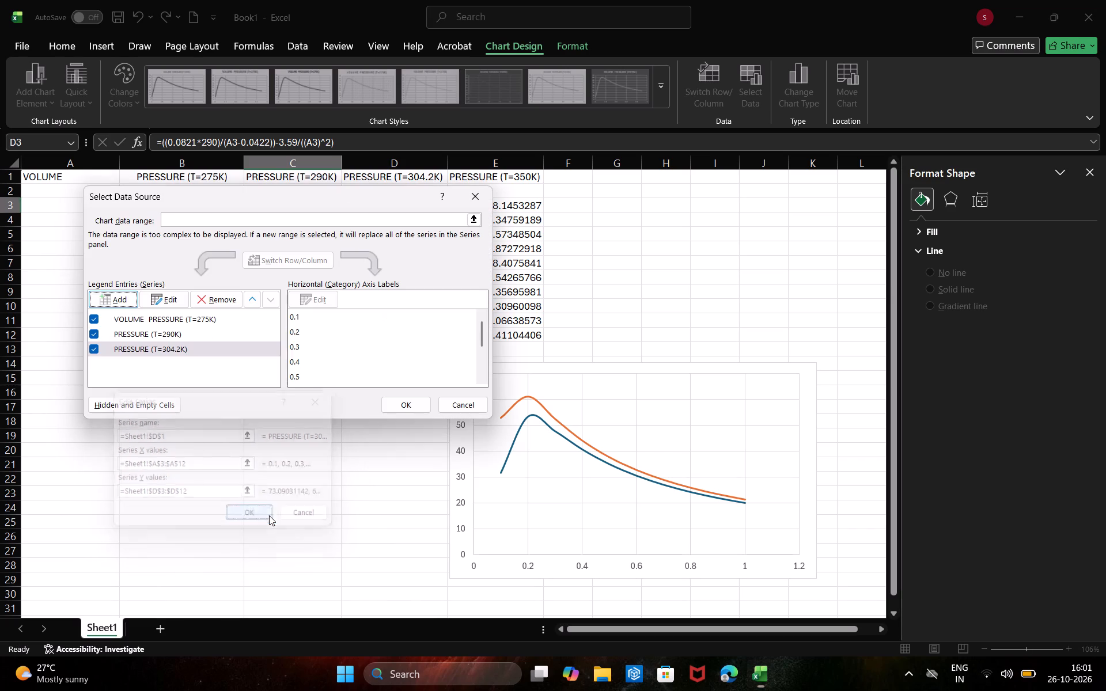
click(409, 401)
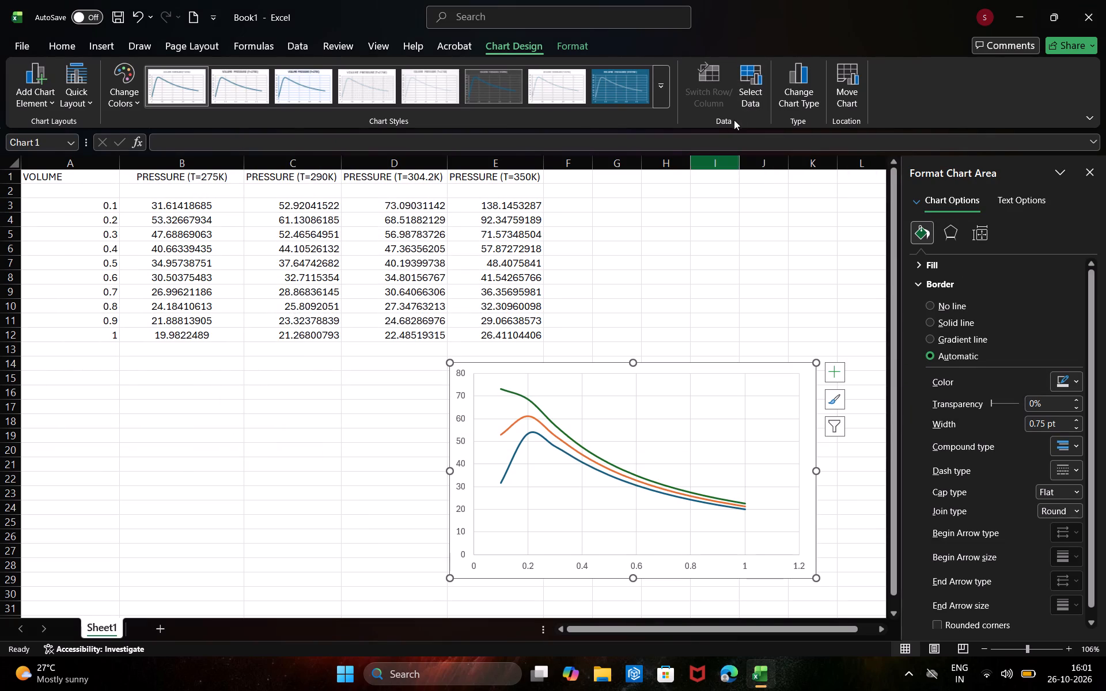
Add a fourth chart series named from the PRESSURE (T=350K) header in E1, with X values from volume cells A3 to A12.
click(746, 97)
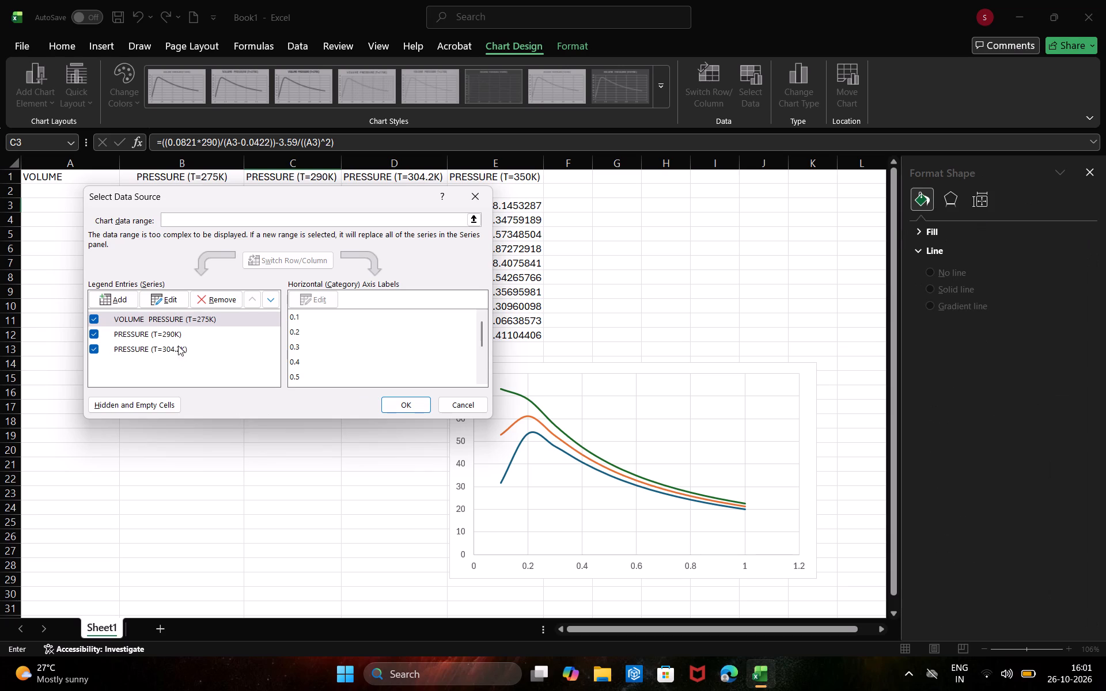
click(116, 302)
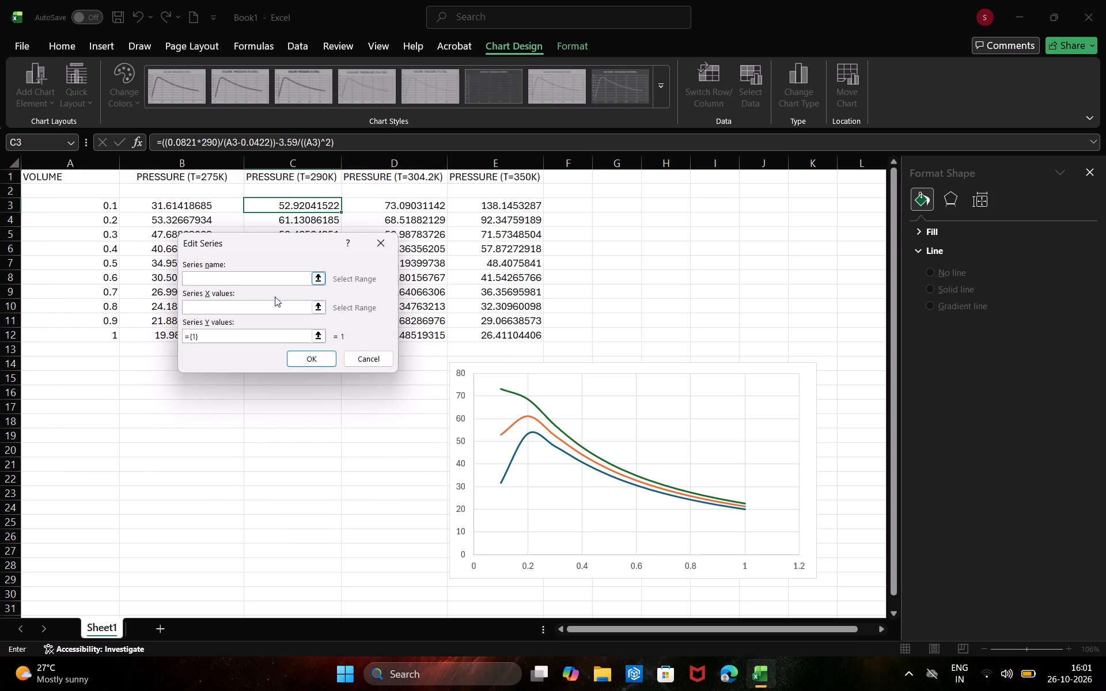
click(520, 177)
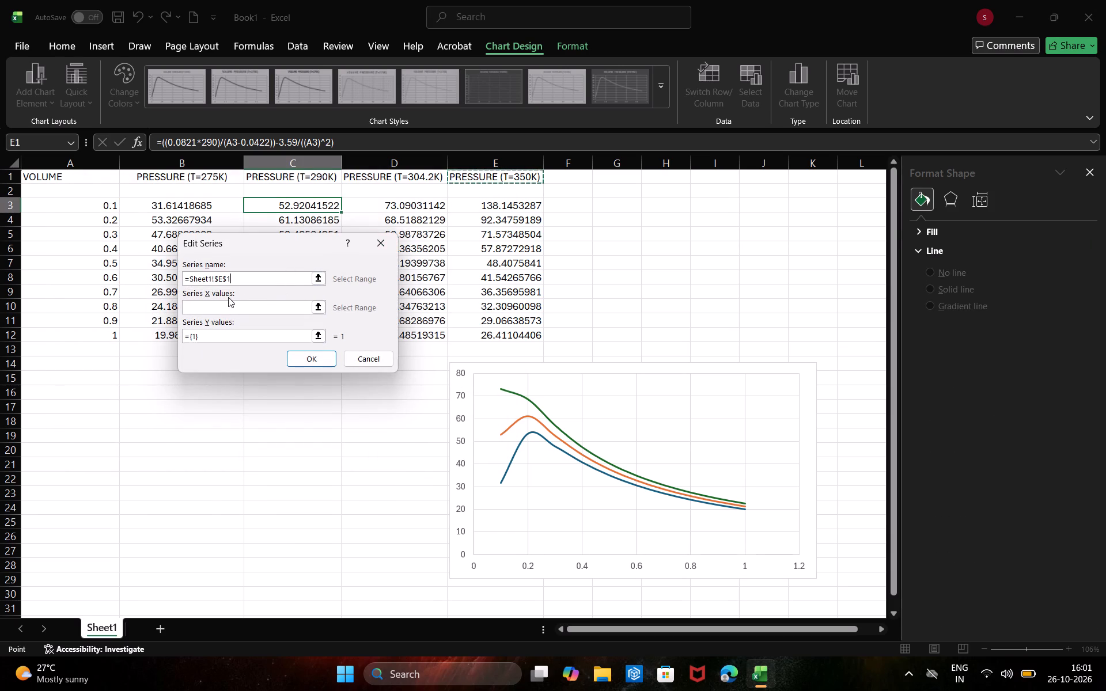
click(233, 305)
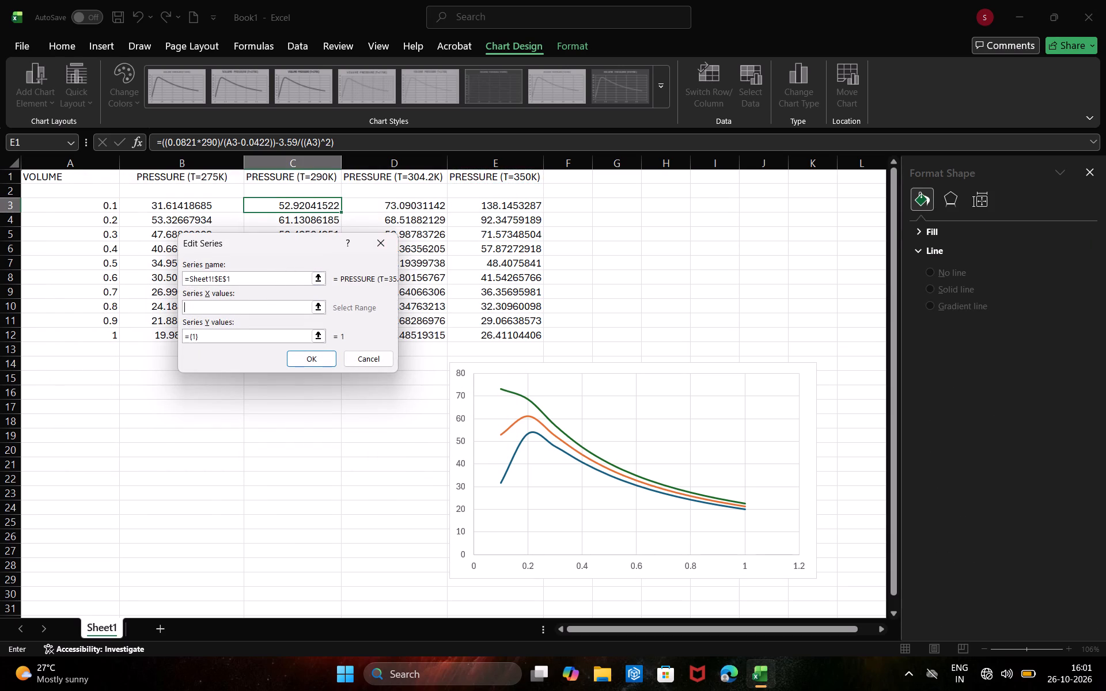
drag(90, 207, 108, 347)
click(108, 347)
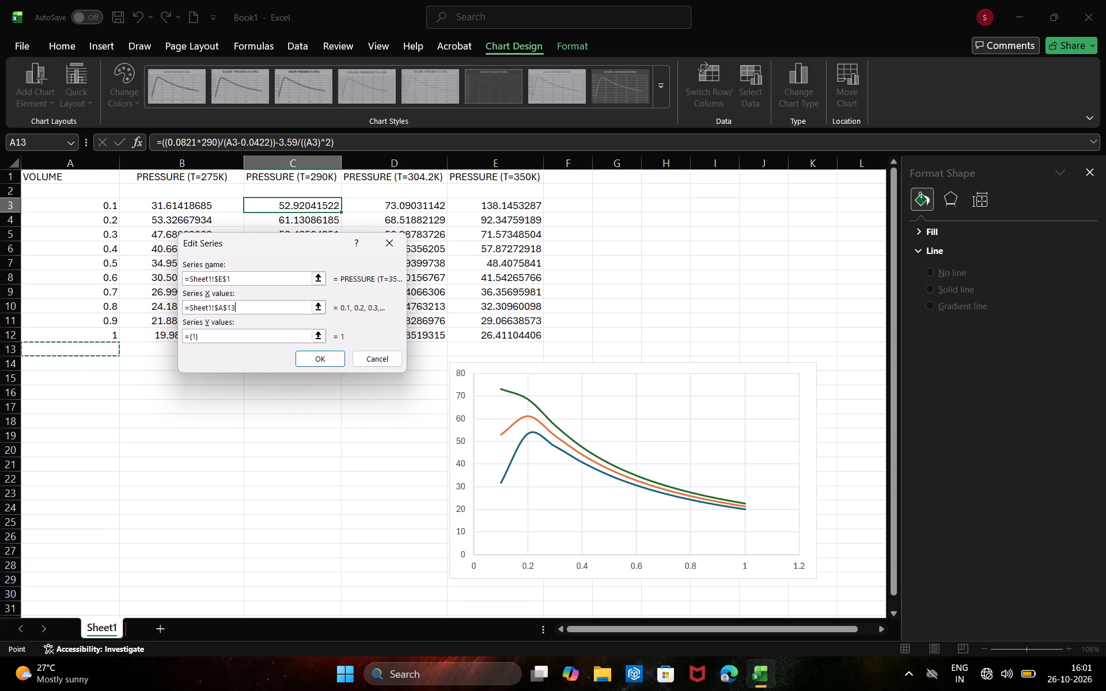
drag(103, 204, 113, 309)
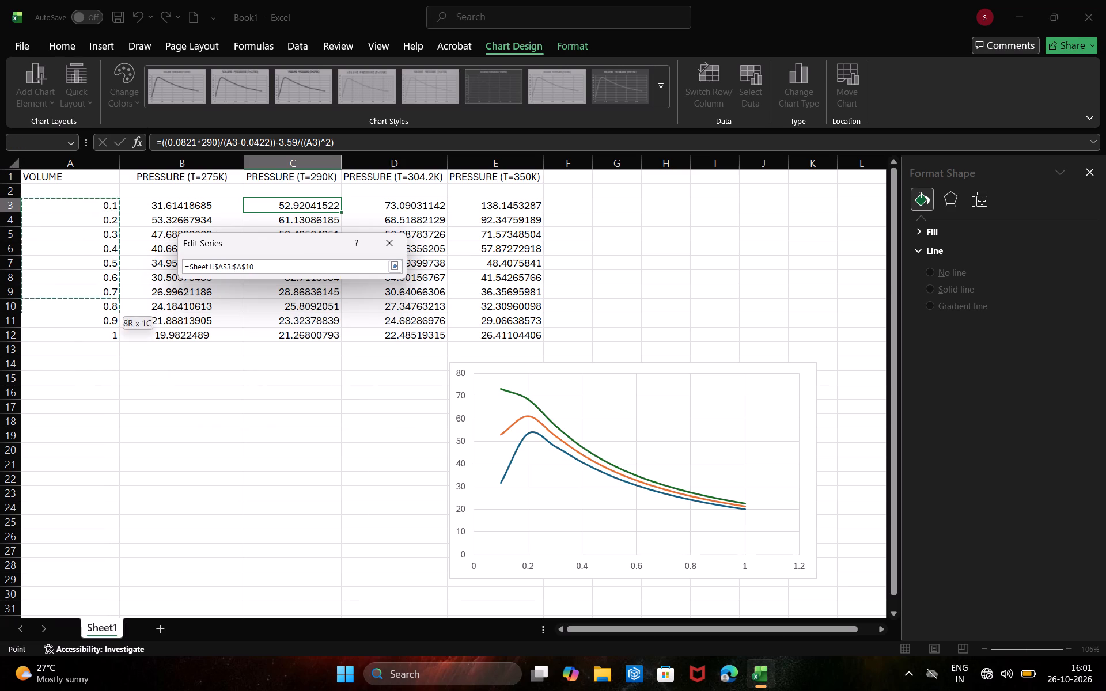
drag(113, 309, 113, 333)
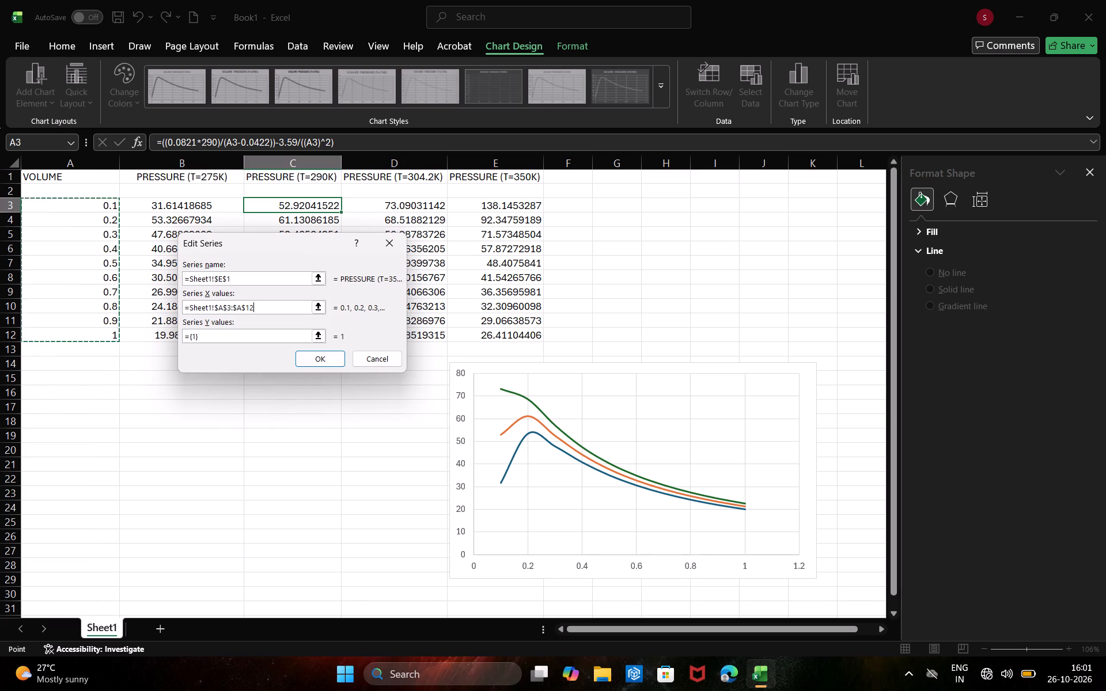
Set the fourth series' Y values to the PRESSURE (T=350K) cells E3 to E12 and apply the chart's data source.
click(204, 338)
key(BackSpace)
key(BackSpace)
key(BackSpace)
key(BackSpace)
key(BackSpace)
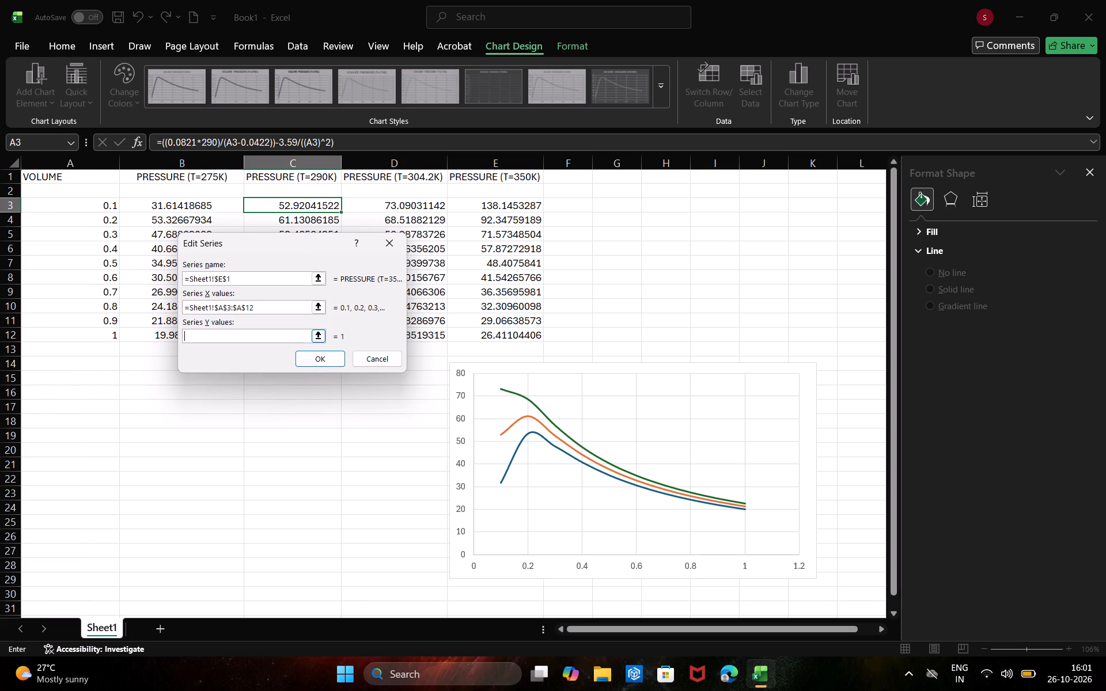
drag(491, 208, 504, 331)
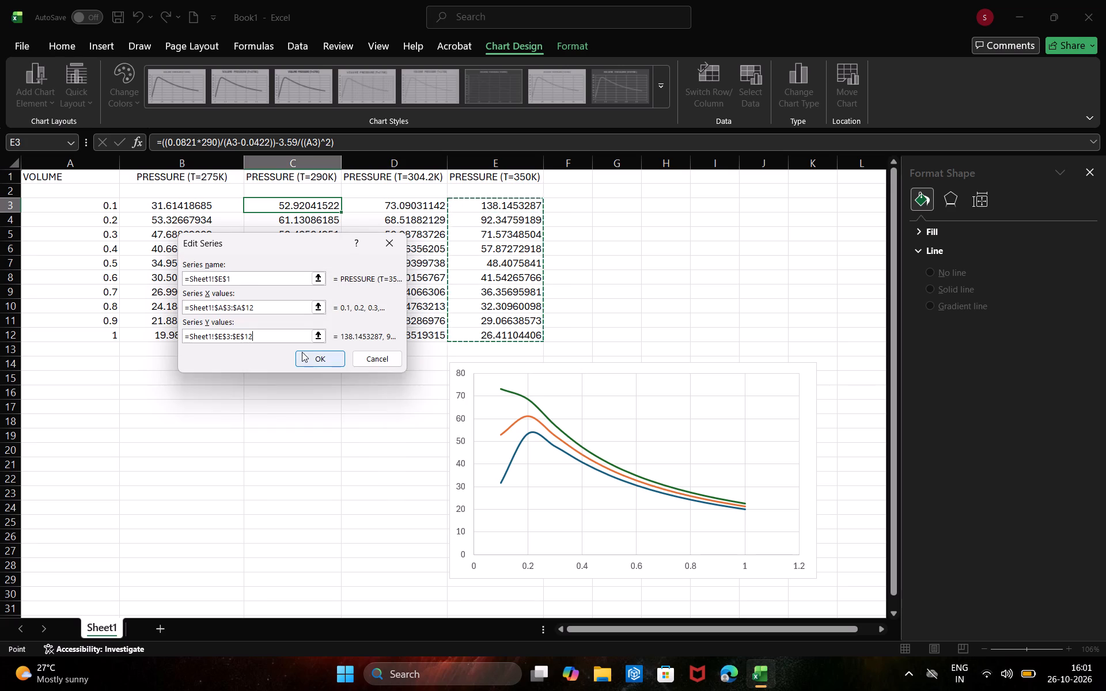
click(328, 367)
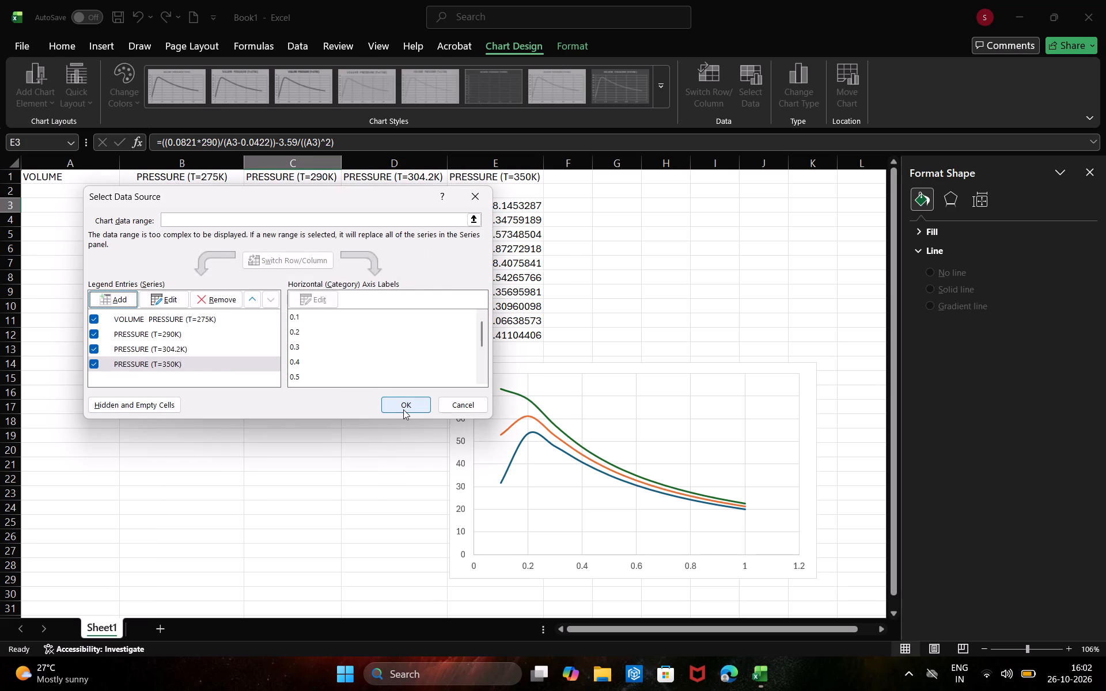
click(403, 409)
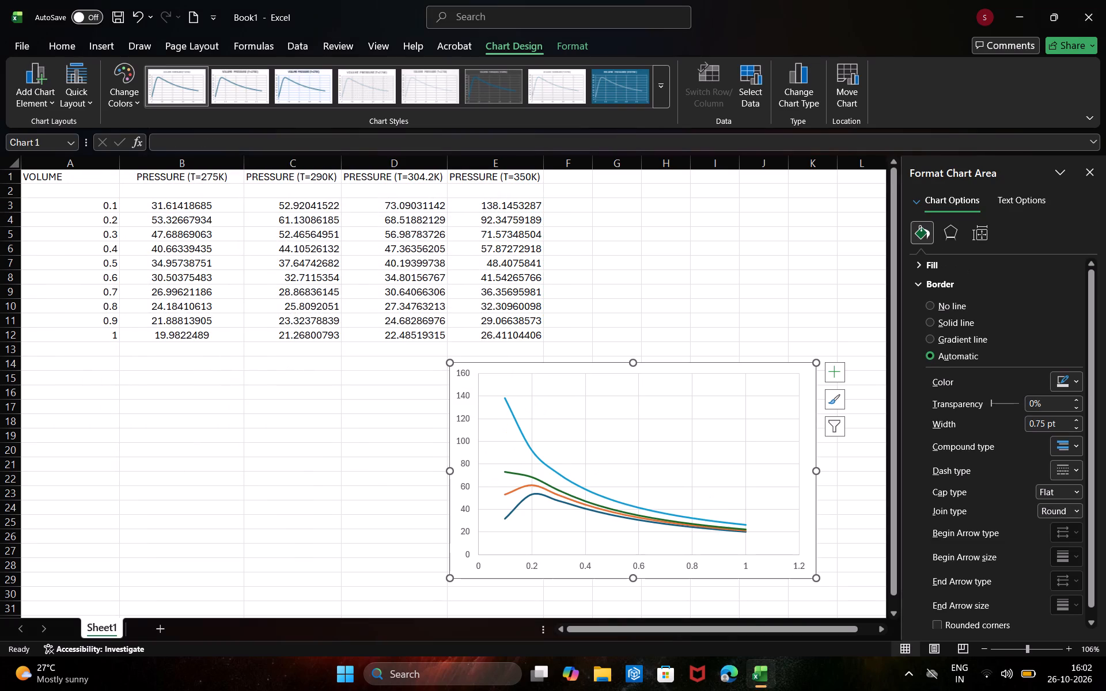
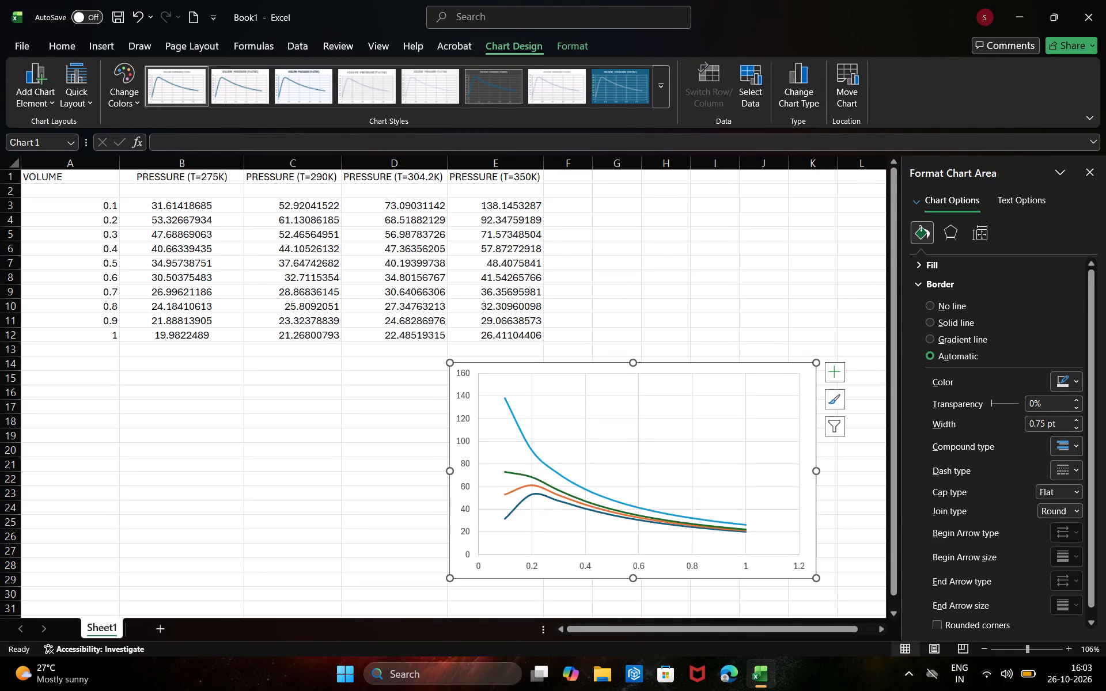
Insert a blank row above the empty row 2 of the pressure–volume table.
click(13, 190)
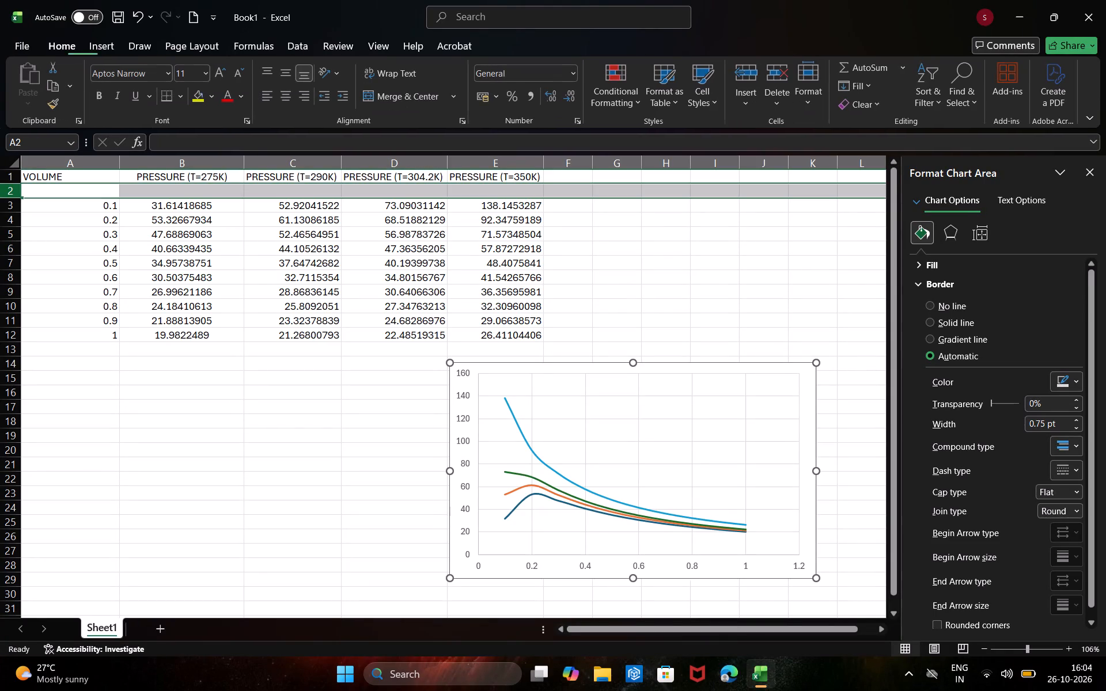
click(7, 192)
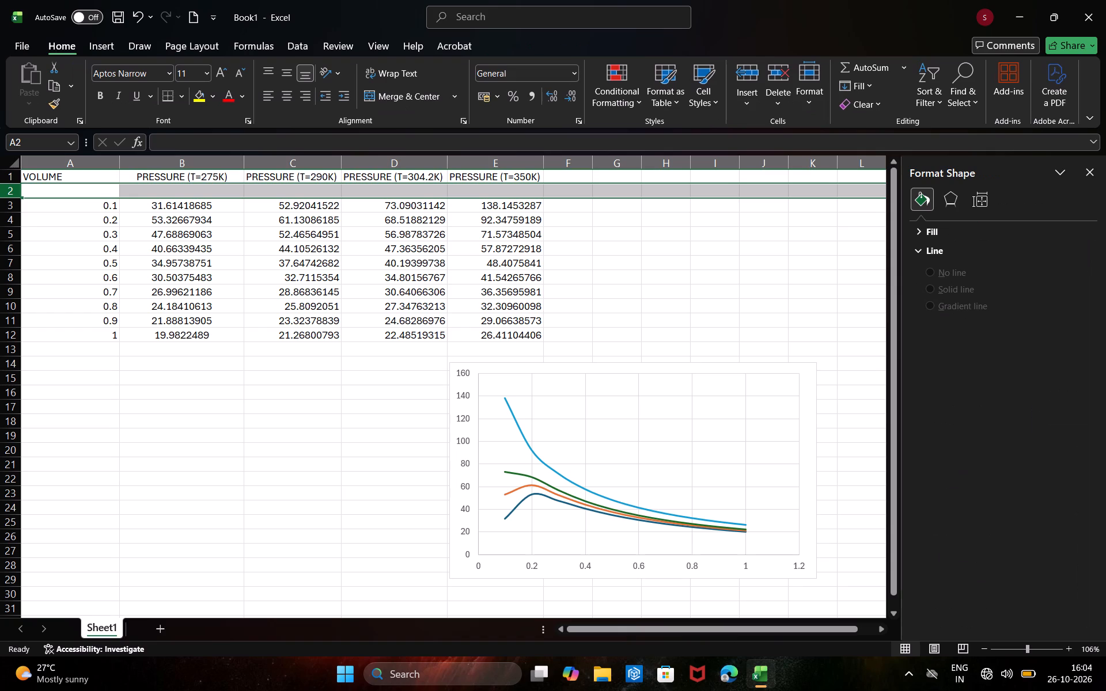
right_click(4, 192)
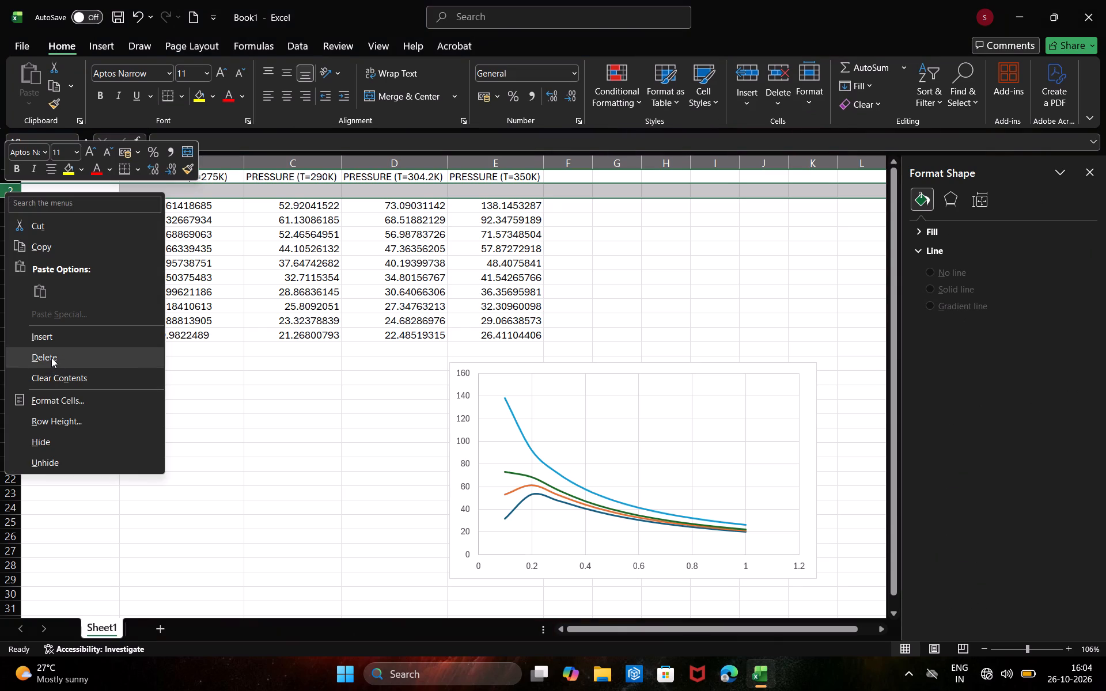
click(51, 329)
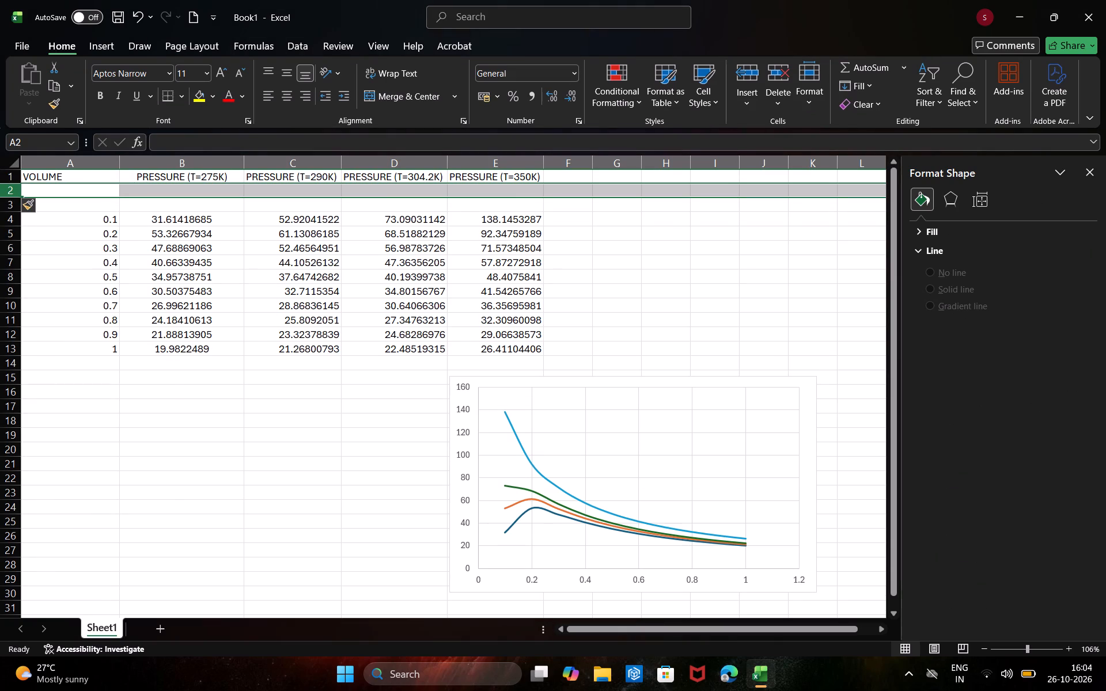
Enter the volumes 0.05 in A2 and 0.06 in A3, above the existing 0.1 entry.
click(15, 192)
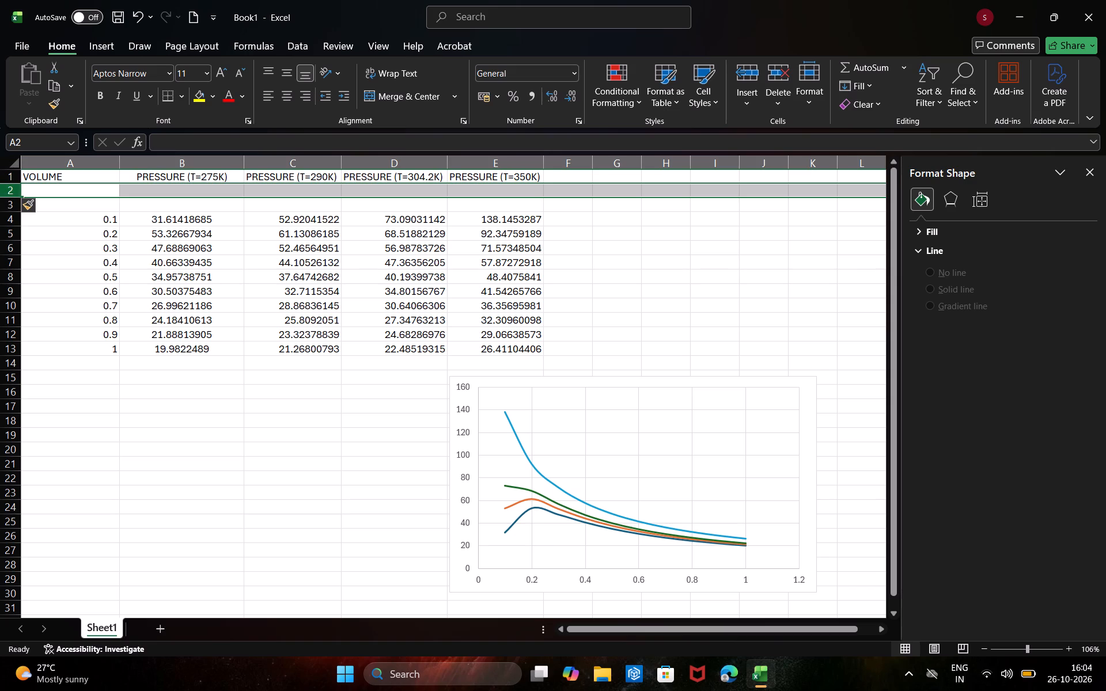
click(98, 192)
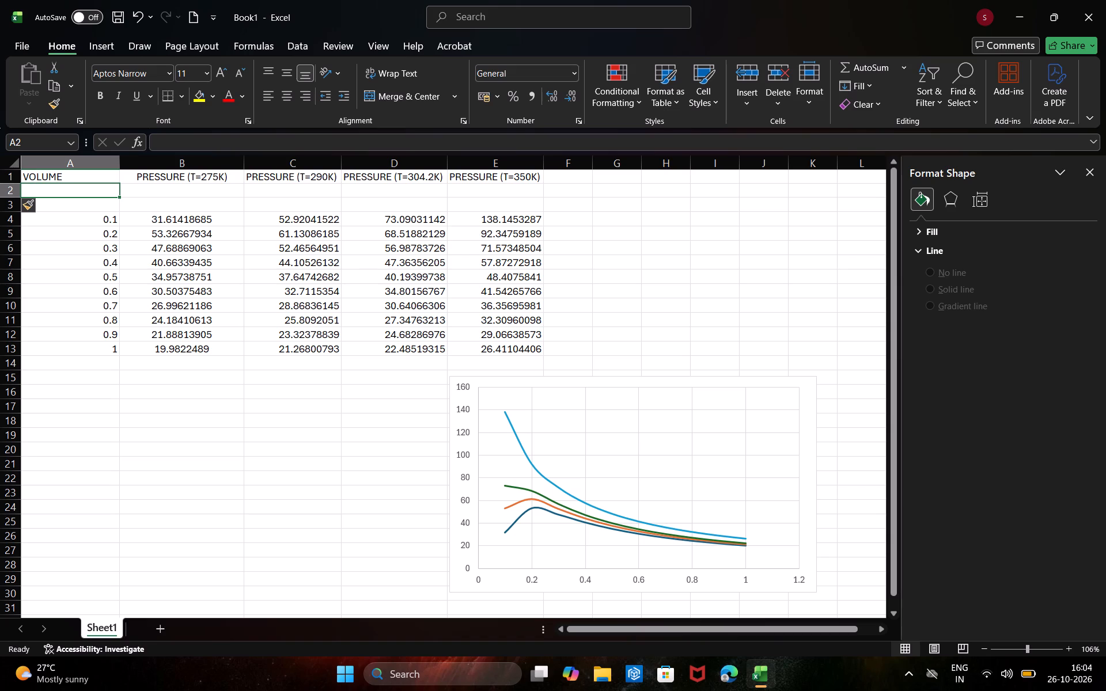
click(109, 192)
double_click(109, 192)
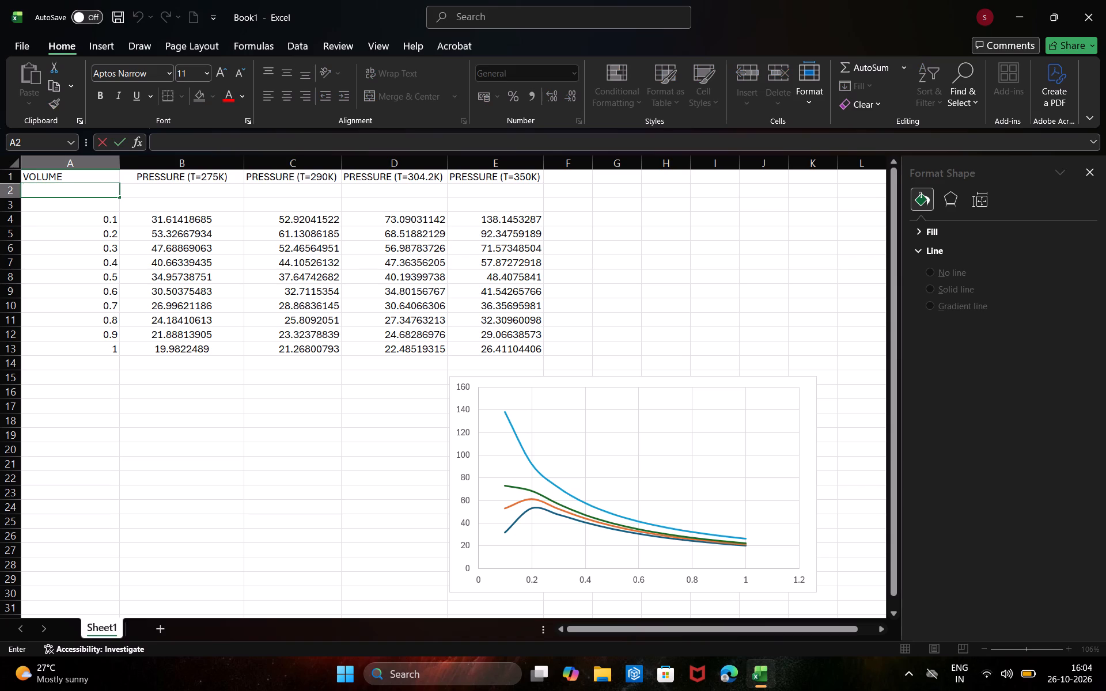
text(0.05)
key(Return)
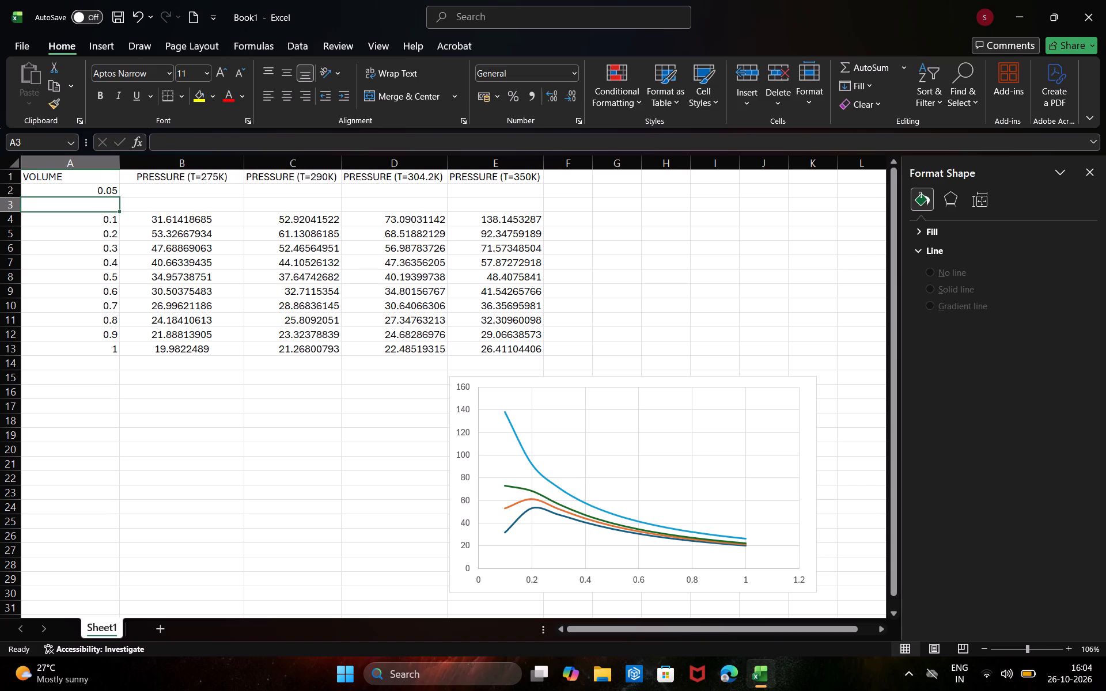
text(0.06)
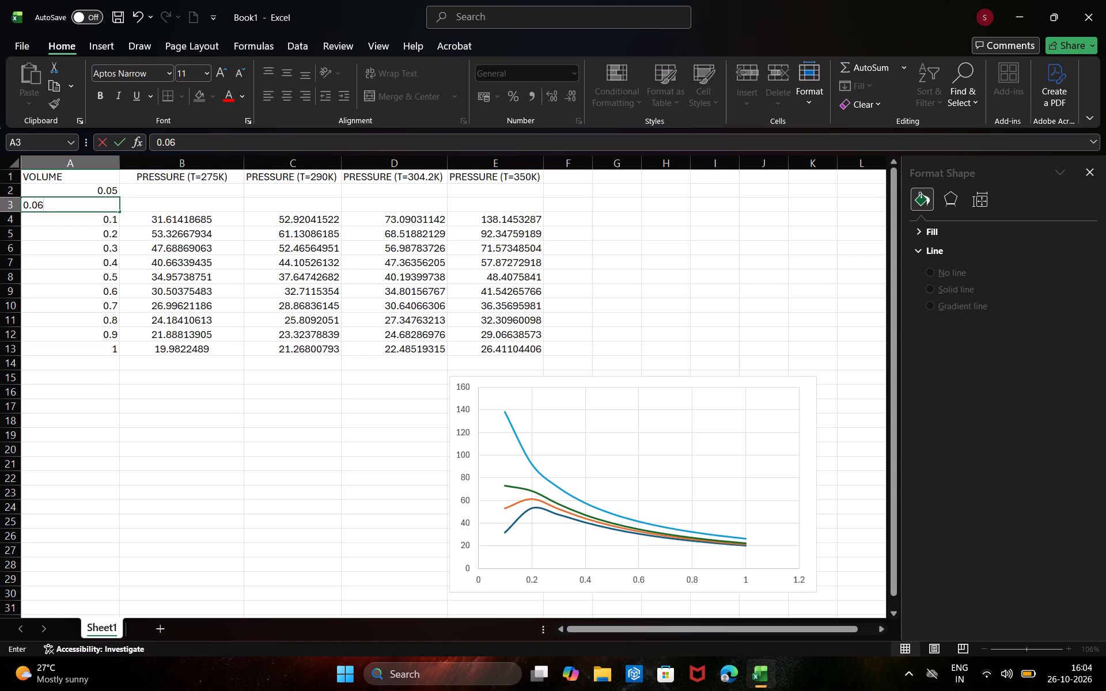
key(Return)
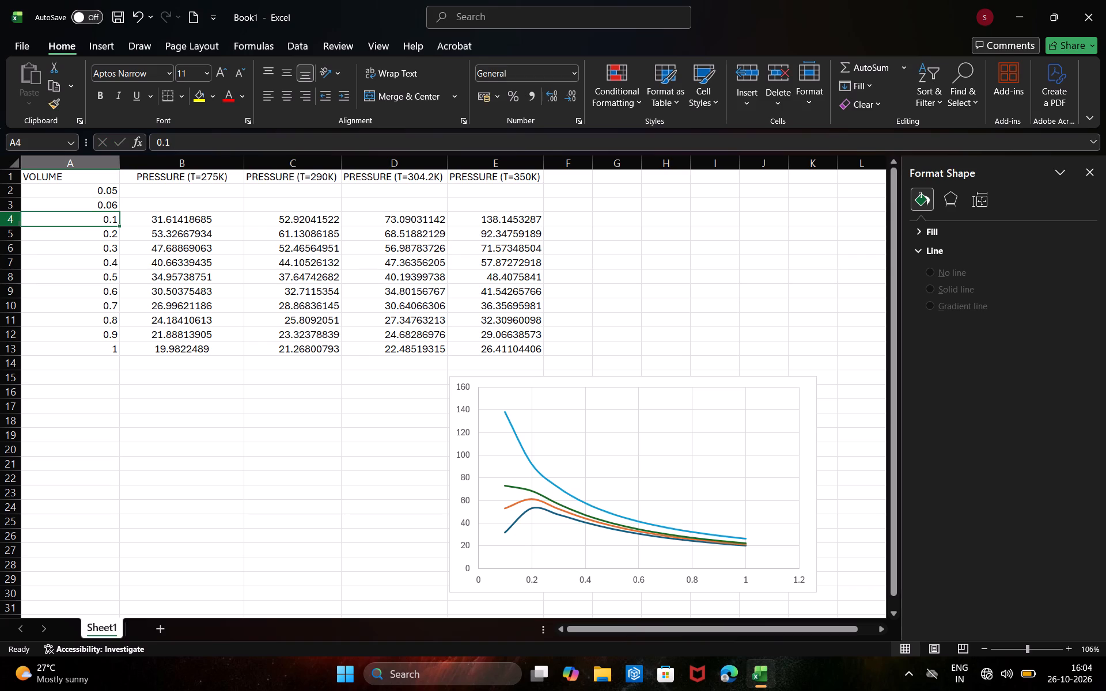
Insert a row above the 0.1 volume row and enter the volume 0.07 in A4.
click(13, 219)
double_click(14, 219)
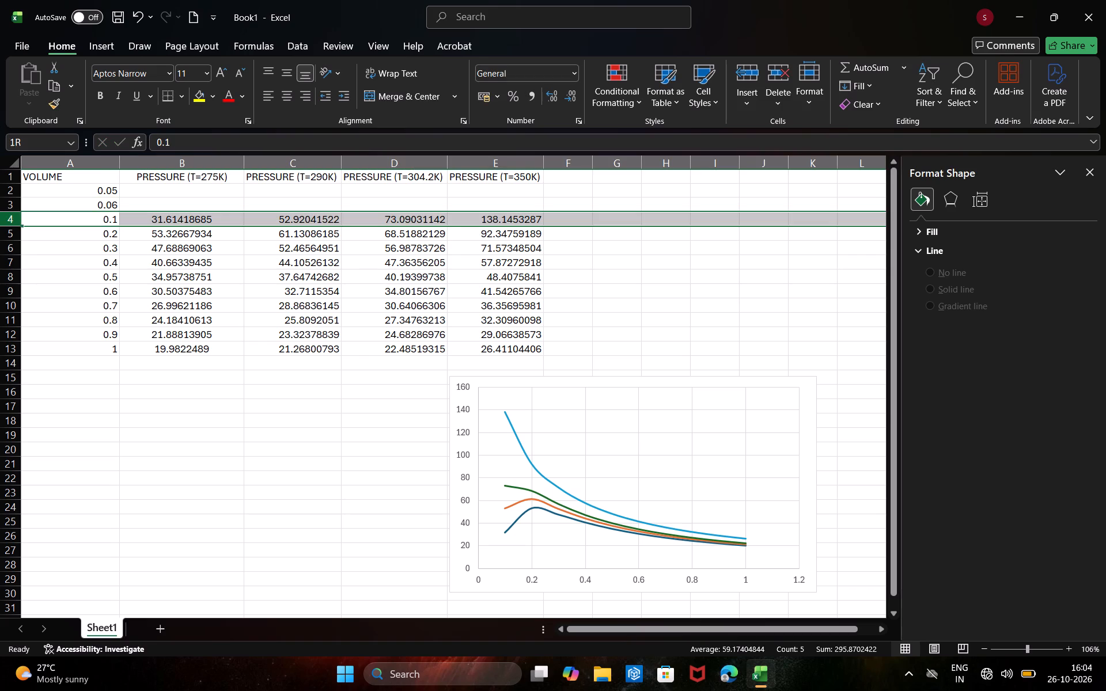
right_click(14, 219)
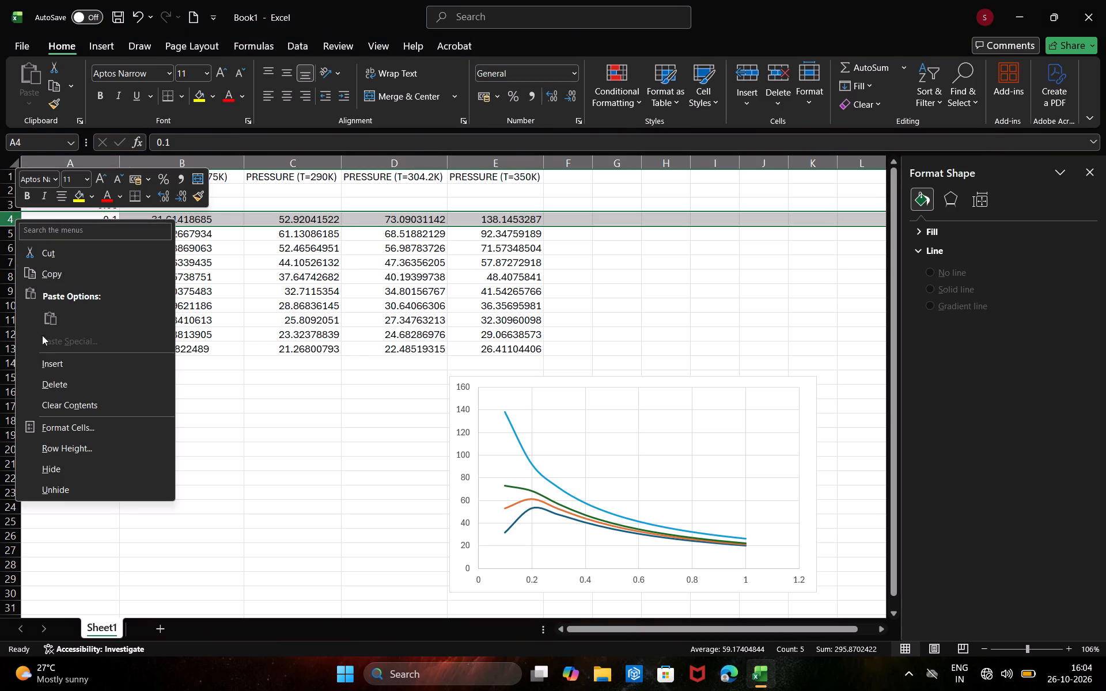
click(67, 366)
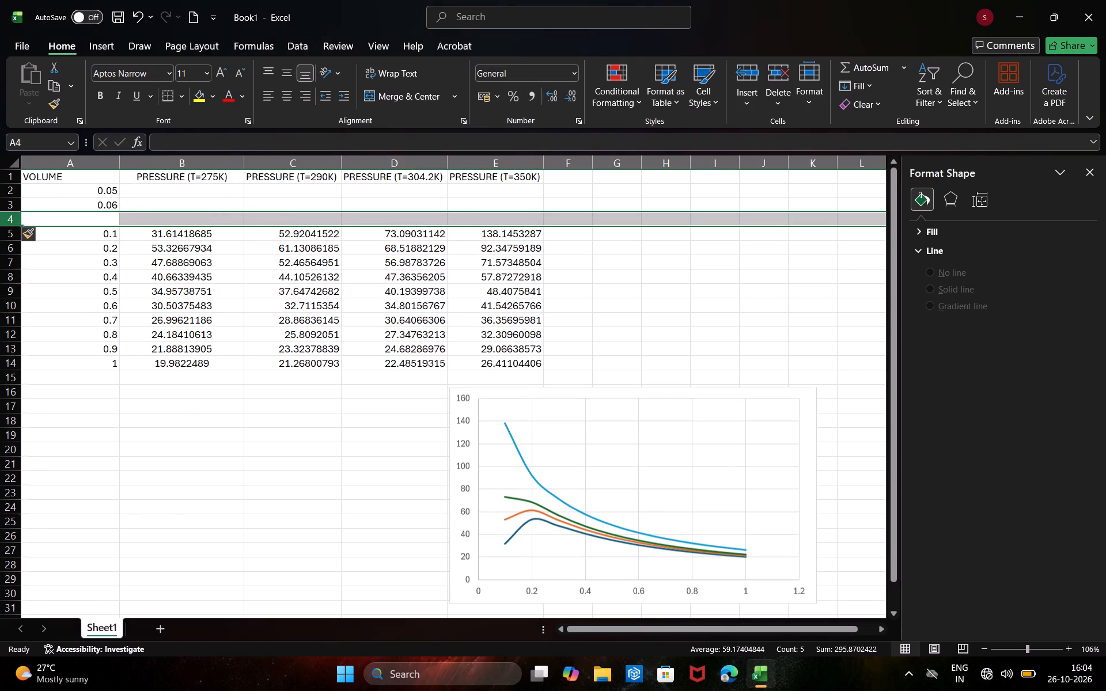
click(107, 217)
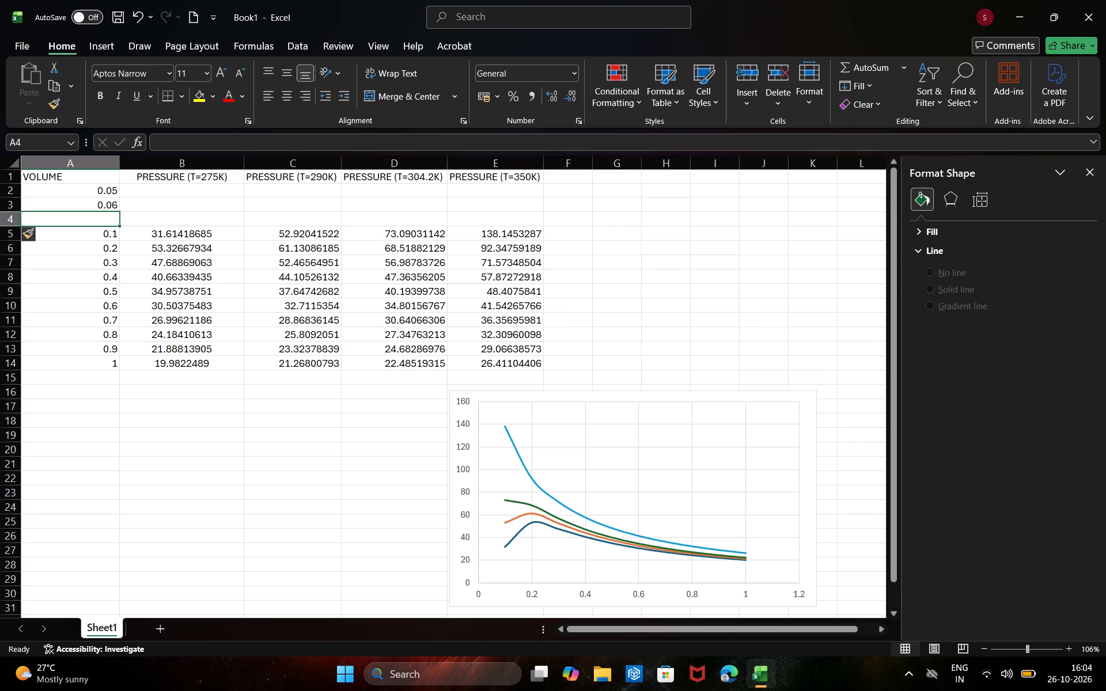
double_click(107, 217)
text(0.07)
key(Return)
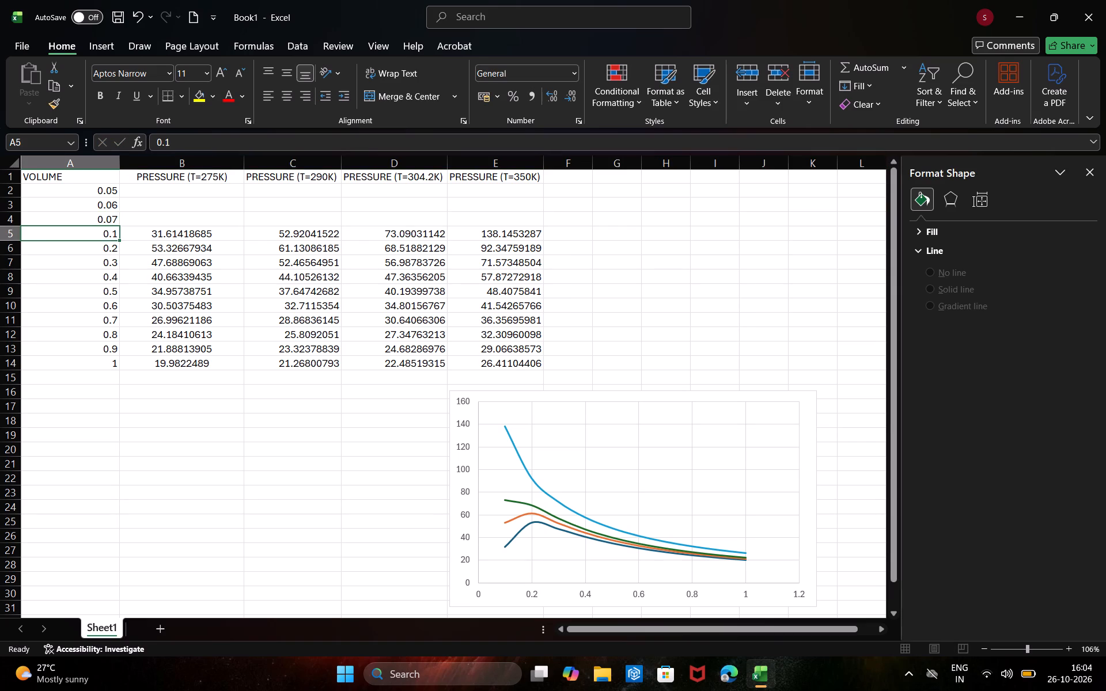
Copy the T=275K pressure formula text from B5 into B2, keeping its cell references as written.
click(186, 236)
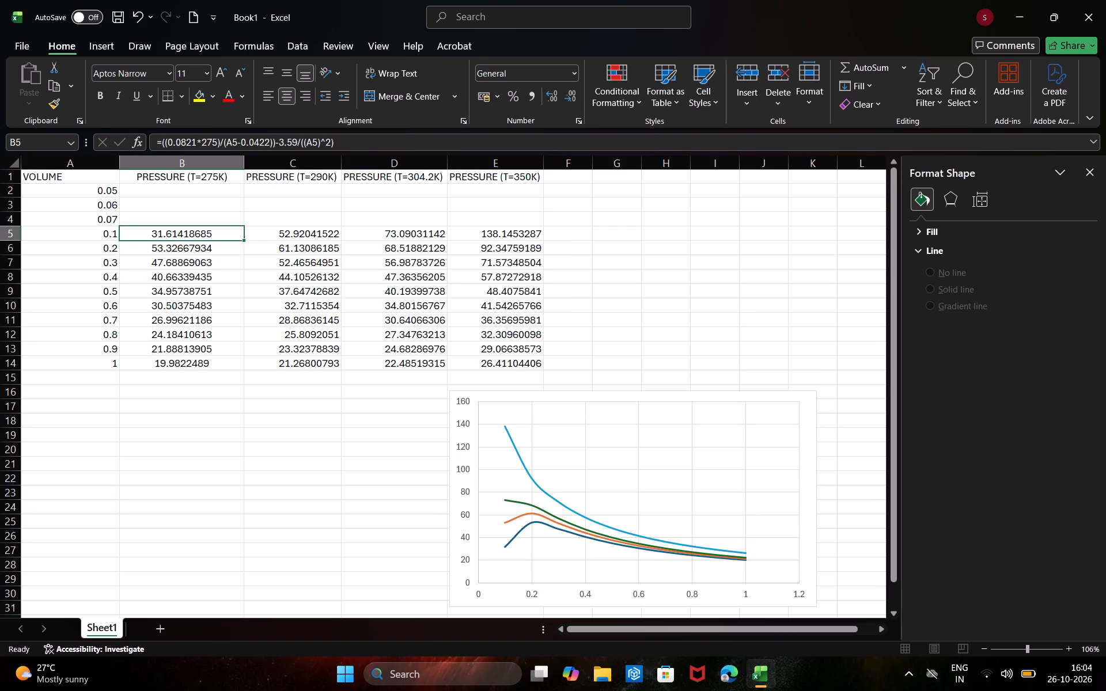
click(176, 230)
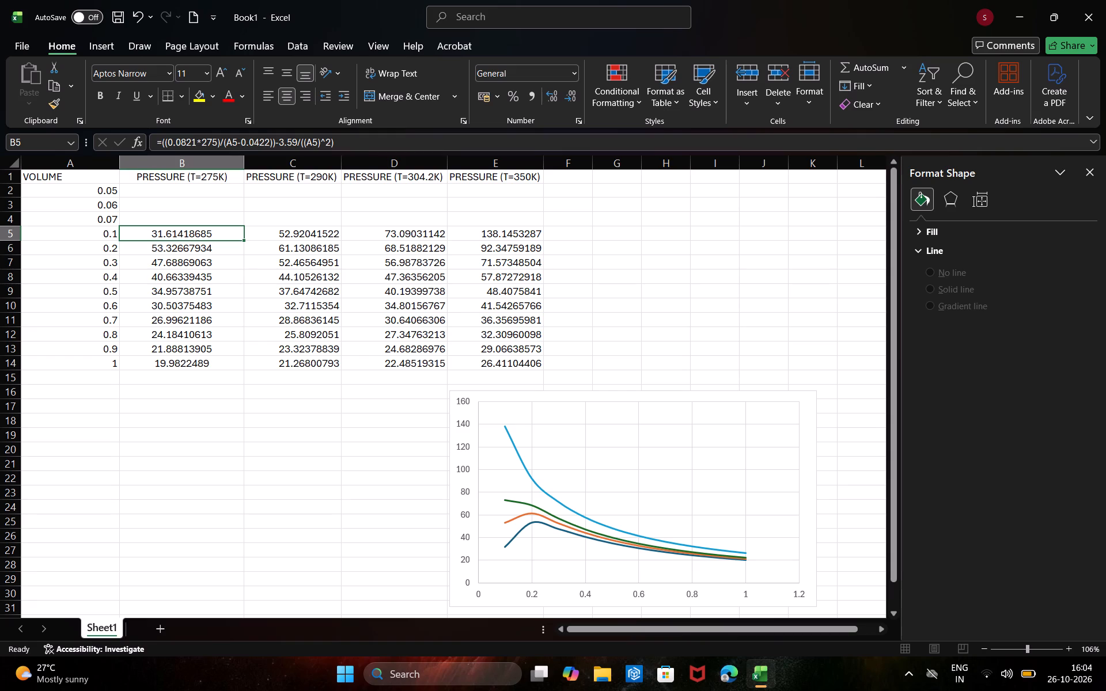
click(176, 230)
double_click(176, 230)
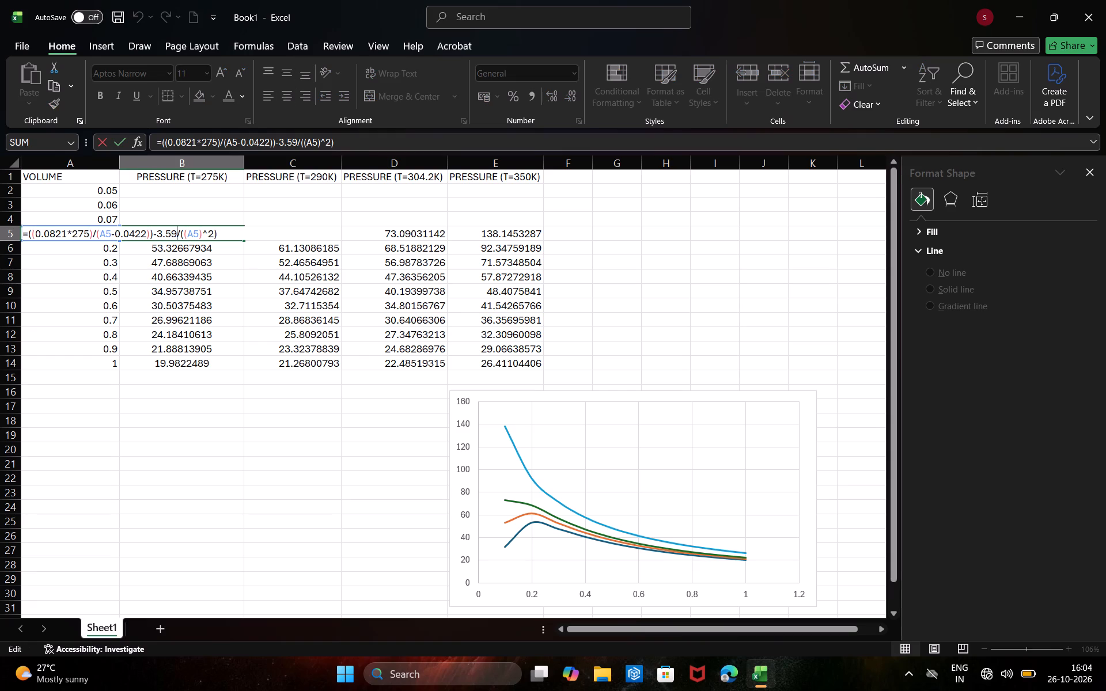
drag(225, 234, 153, 222)
drag(153, 222, 22, 234)
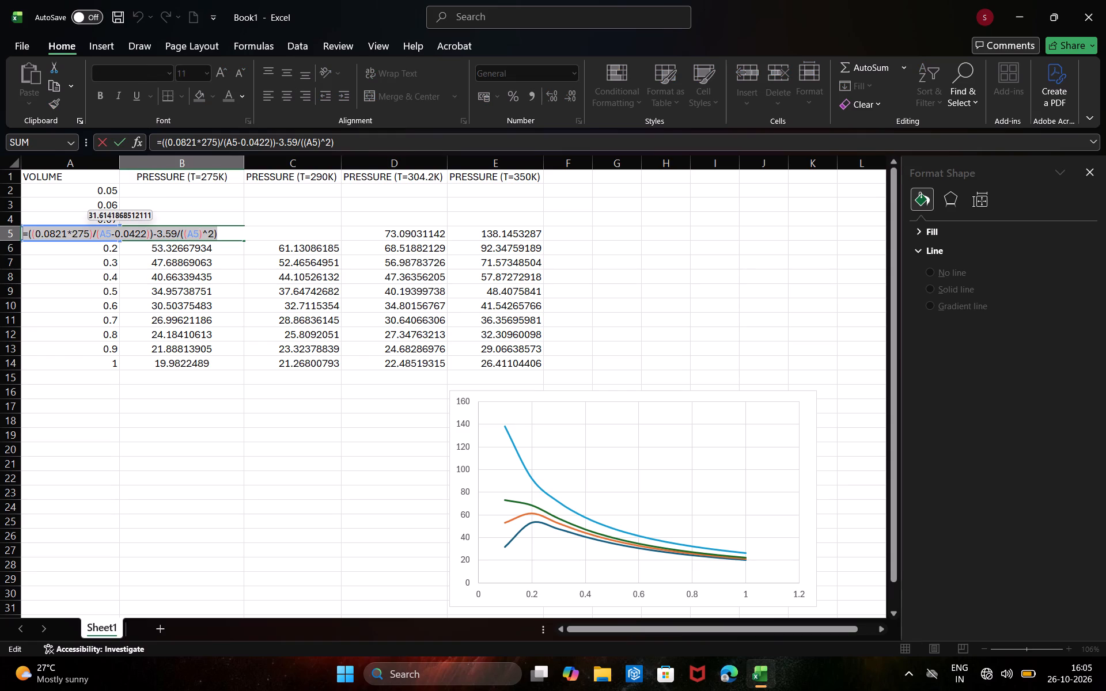
key(ctrl+c)
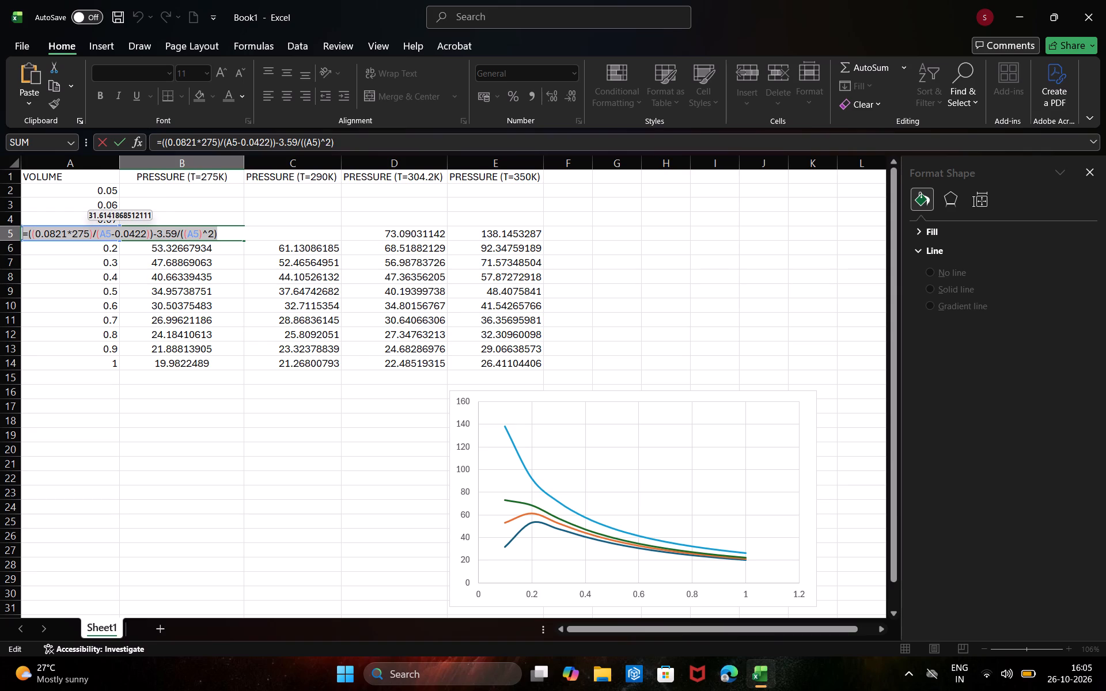
click(184, 191)
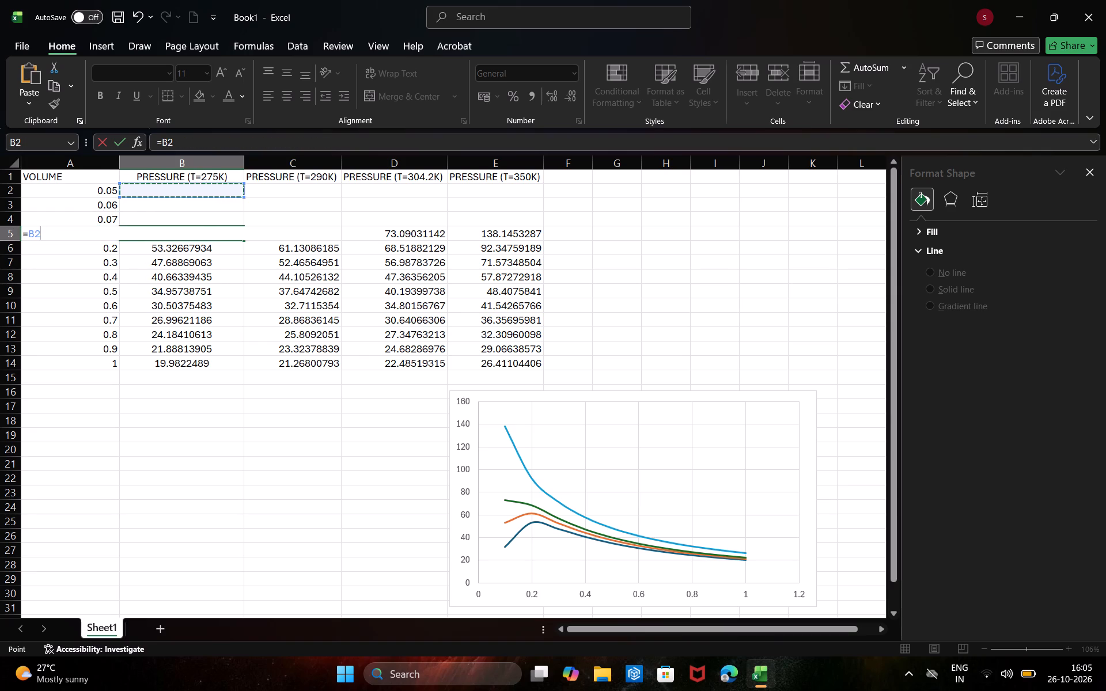
key(ctrl+z)
key(ctrl+z)
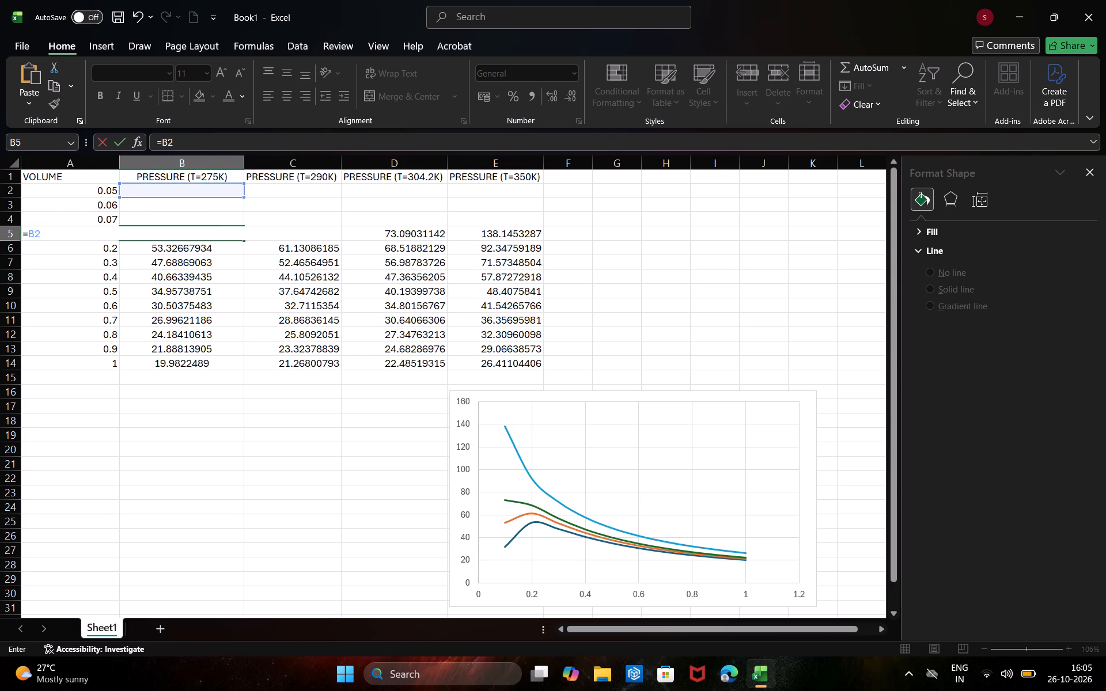
key(ctrl+z)
triple_click(228, 231)
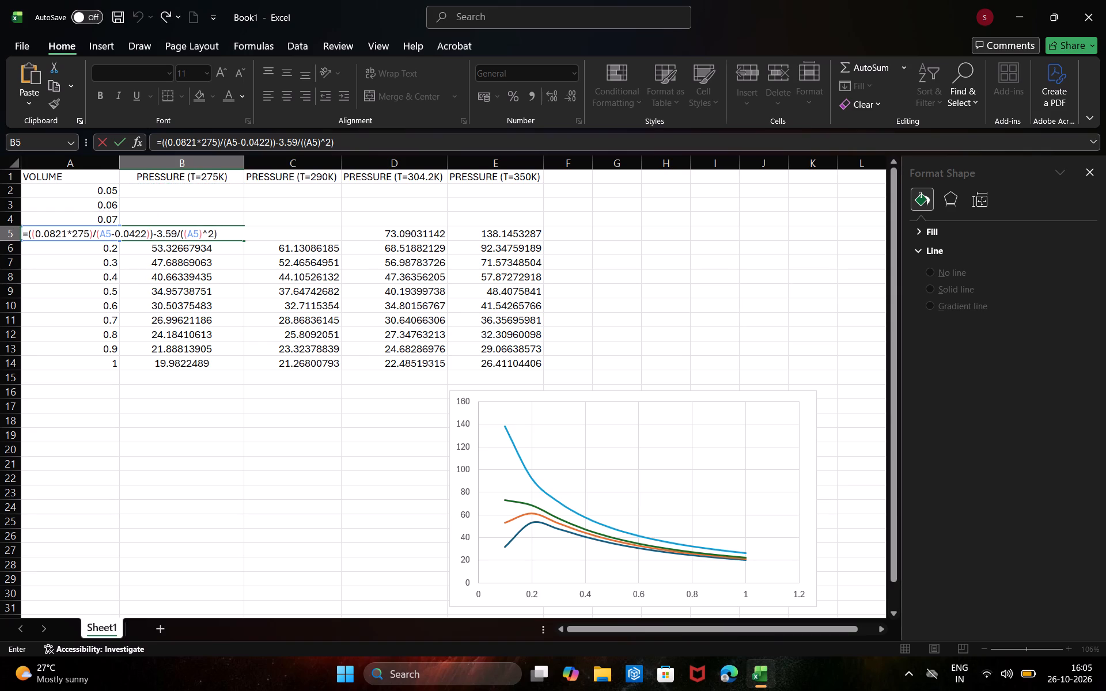
triple_click(228, 231)
key(Return)
click(212, 194)
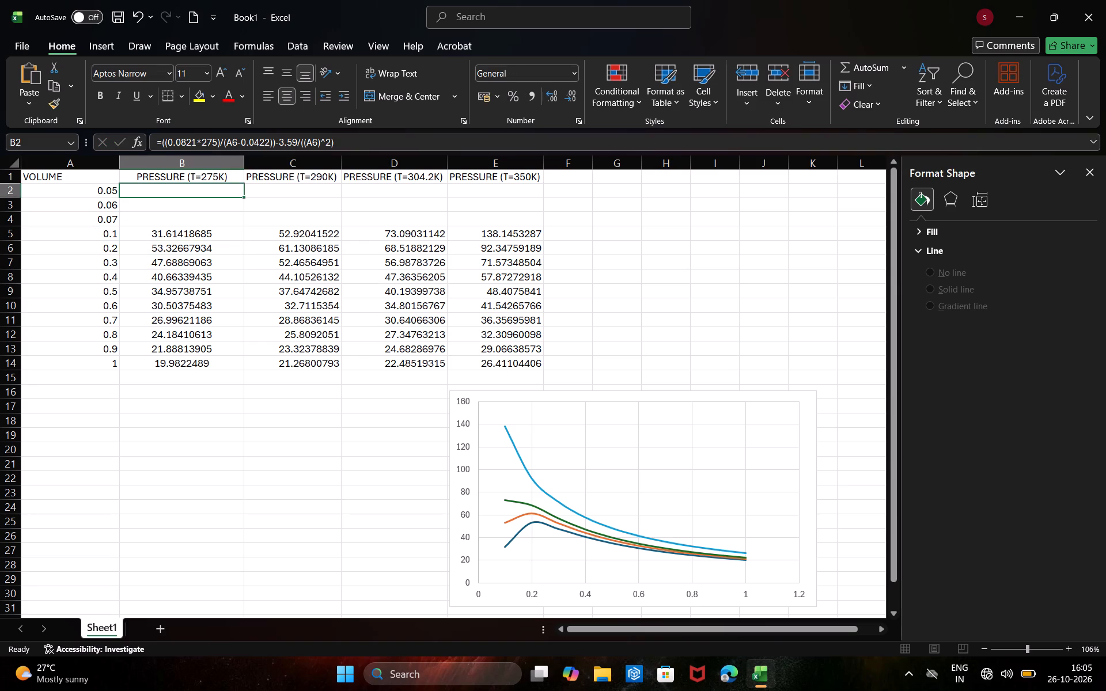
key(ctrl+v)
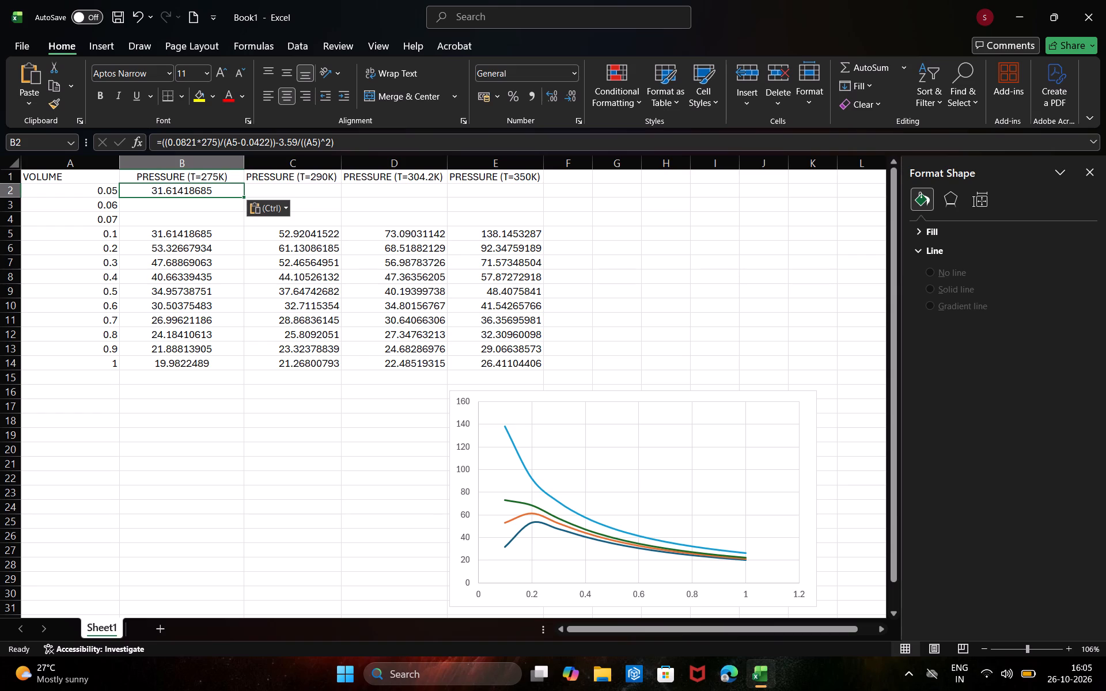
Change both volume references in the B2 formula to A2, giving =((0.0821*275)/(A2-0.0422))-3.59/((A2)^2).
click(219, 192)
double_click(219, 192)
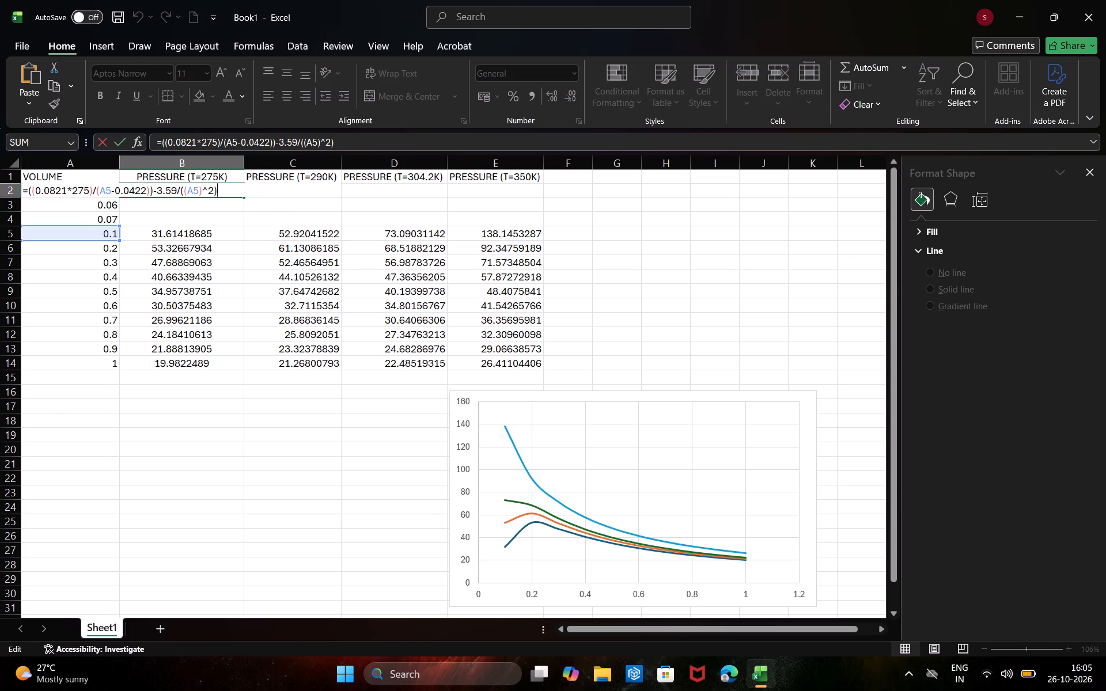
click(112, 190)
key(BackSpace)
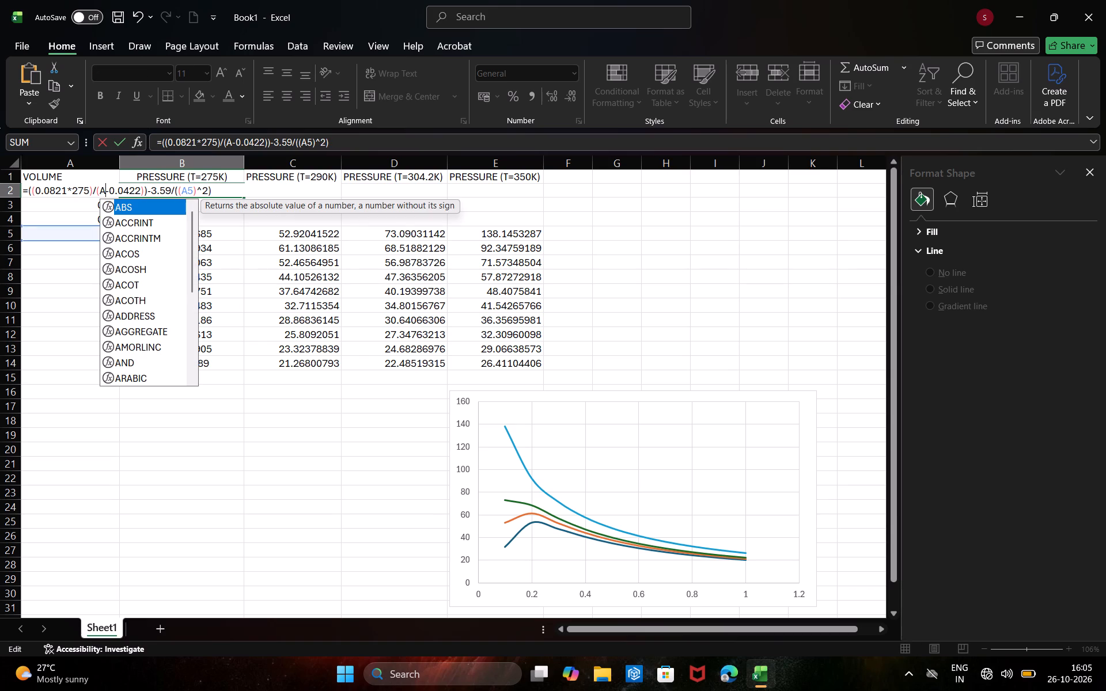
key(2)
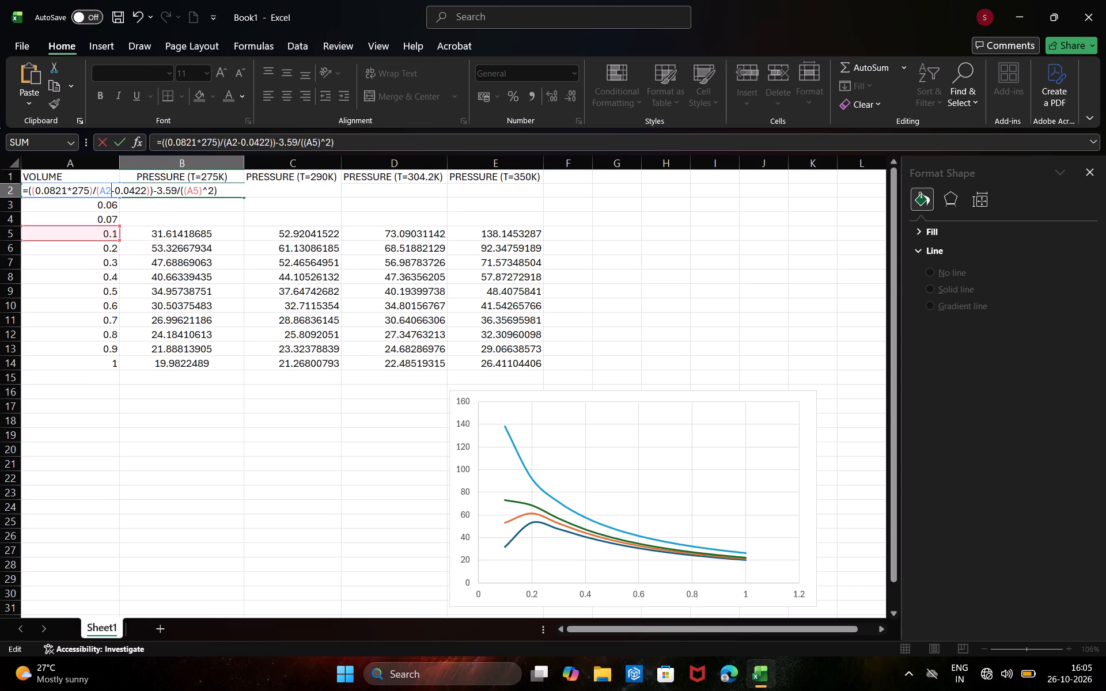
click(195, 194)
key(Right)
key(BackSpace)
key(2)
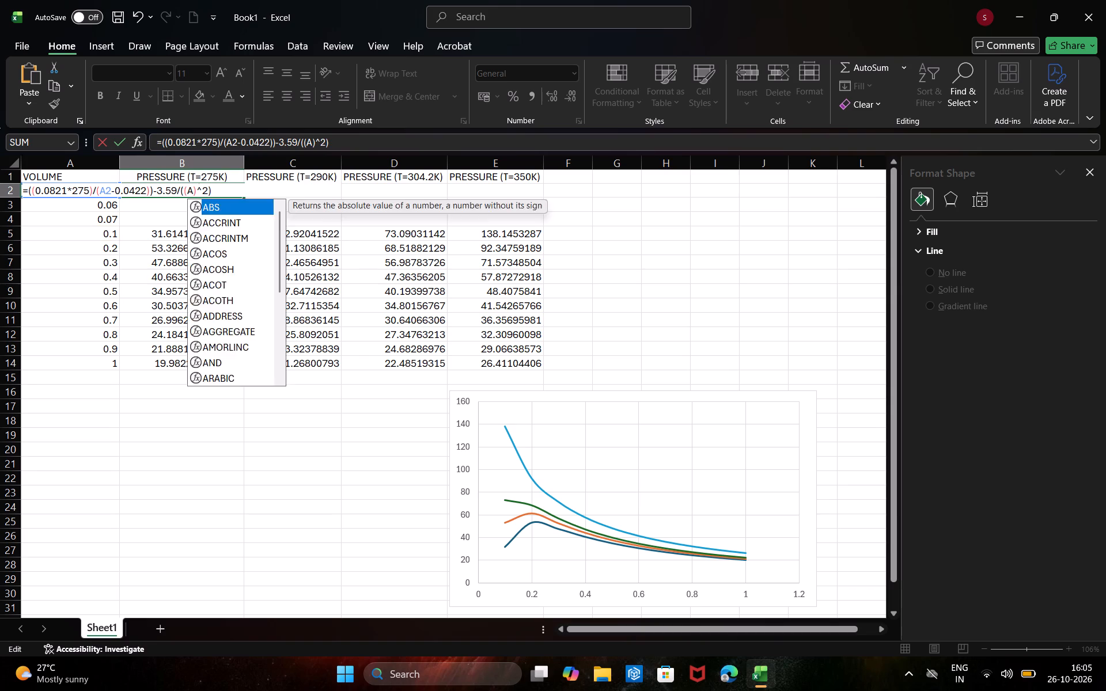
key(Return)
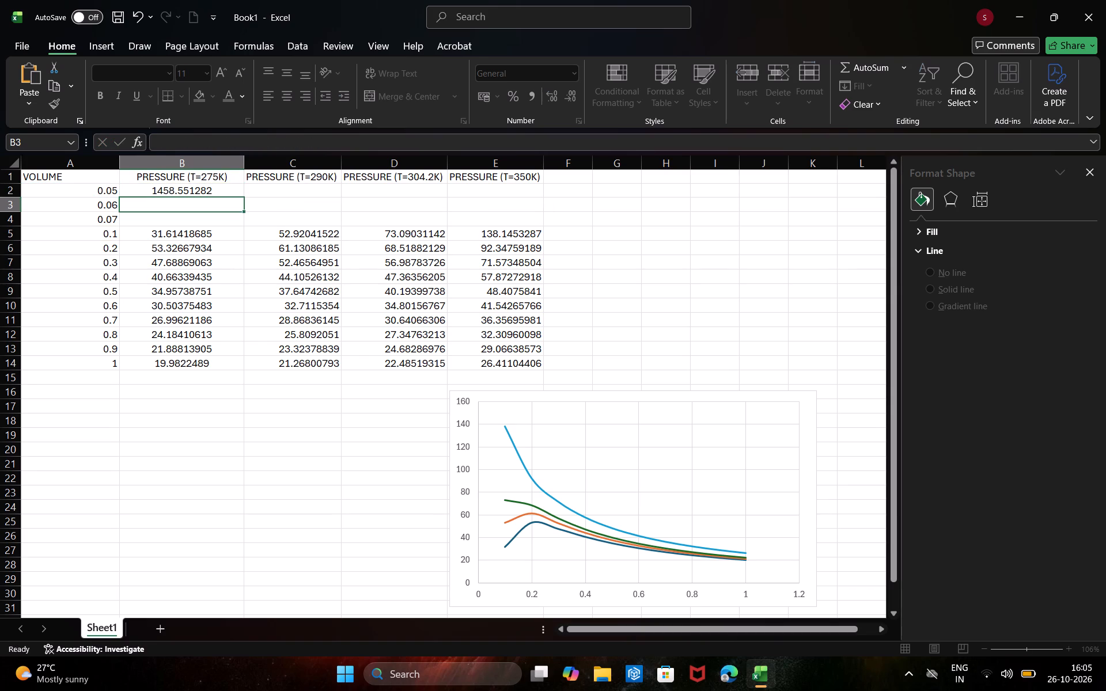
Fill the T=275K pressure formula from B2 down through B4 for the volumes 0.06 and 0.07.
click(221, 189)
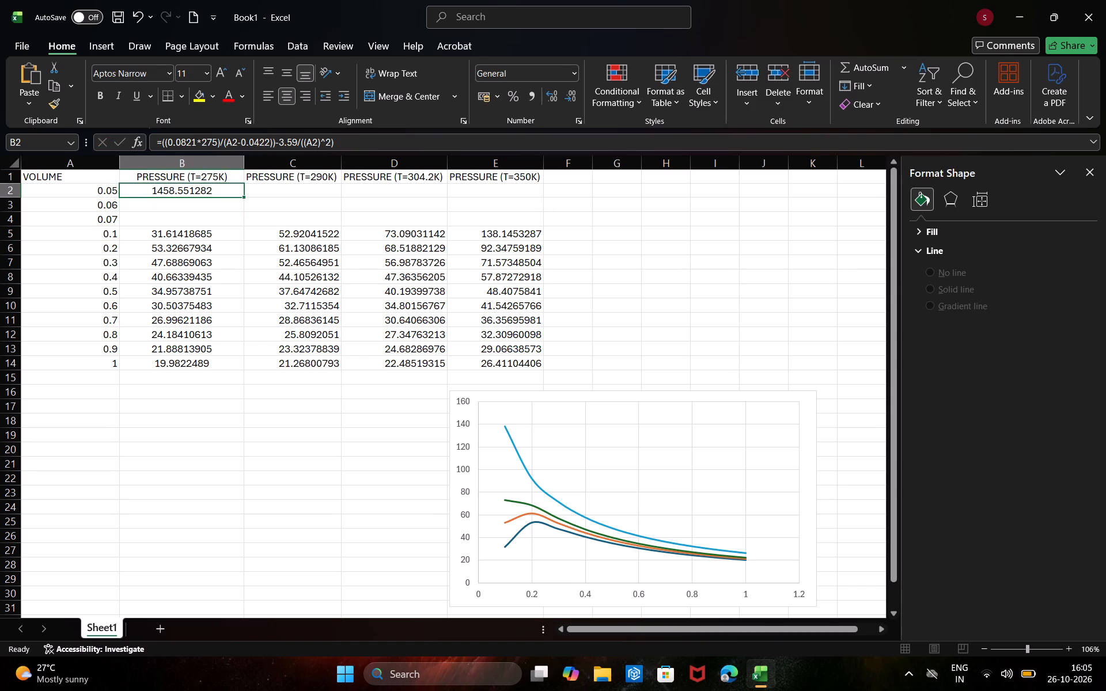
drag(244, 197, 234, 227)
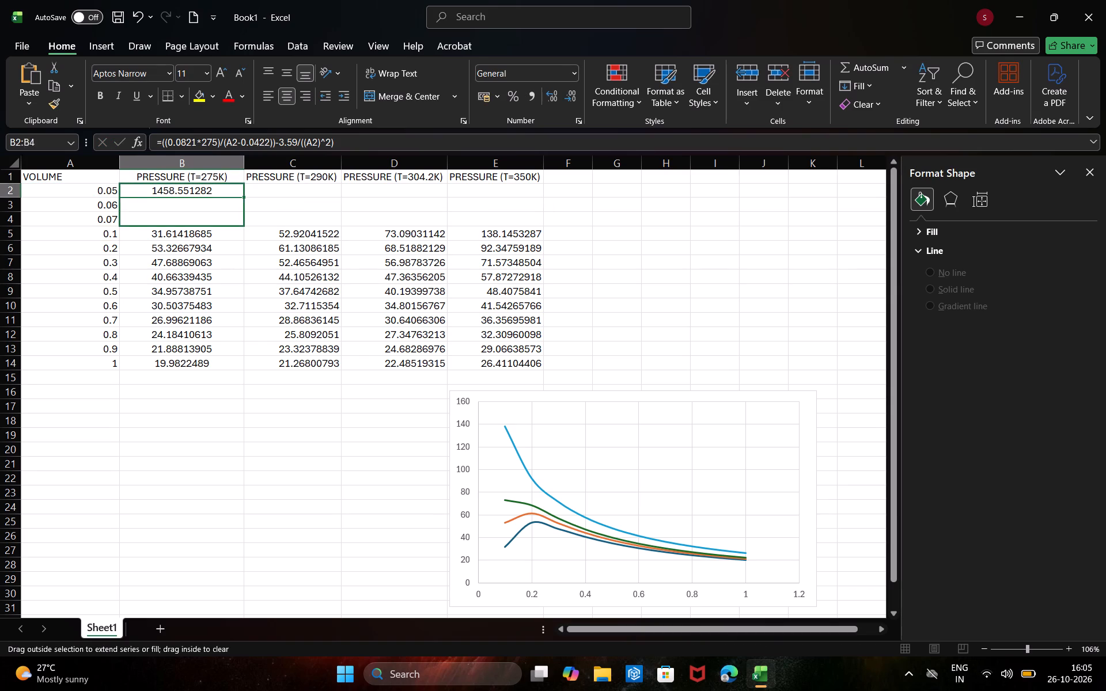
click(188, 465)
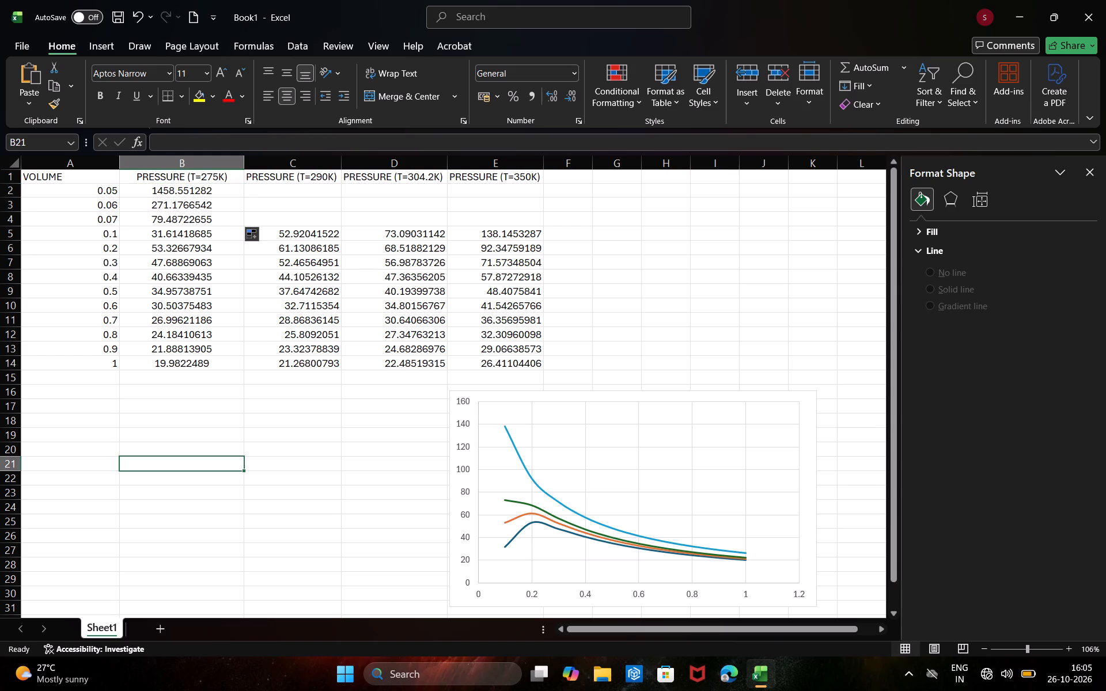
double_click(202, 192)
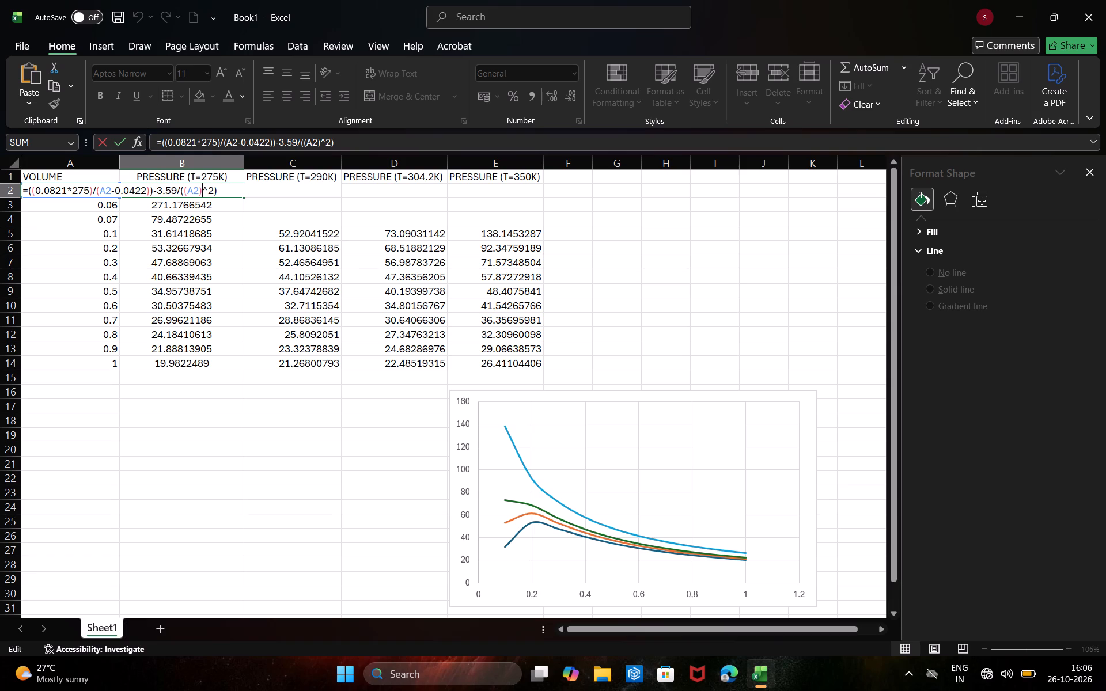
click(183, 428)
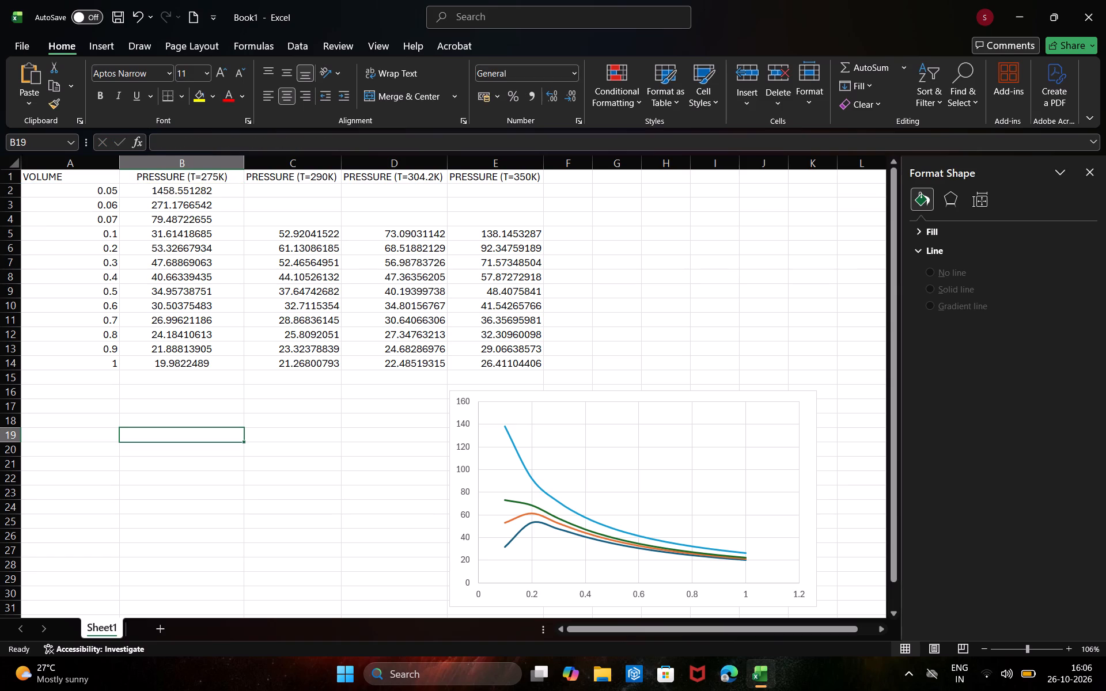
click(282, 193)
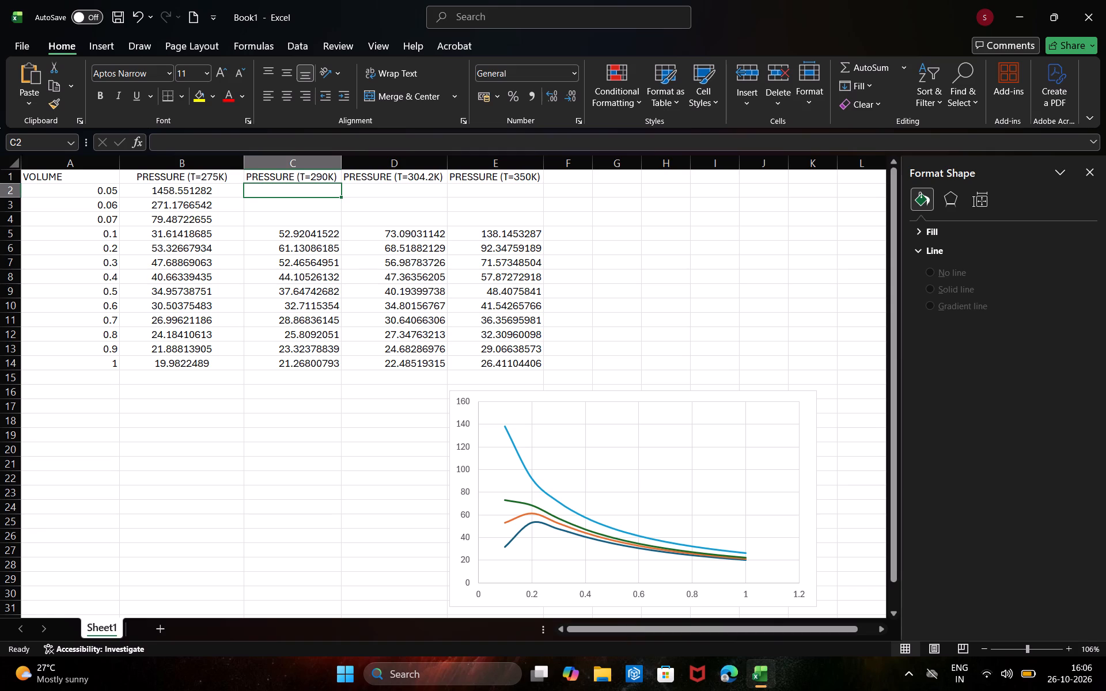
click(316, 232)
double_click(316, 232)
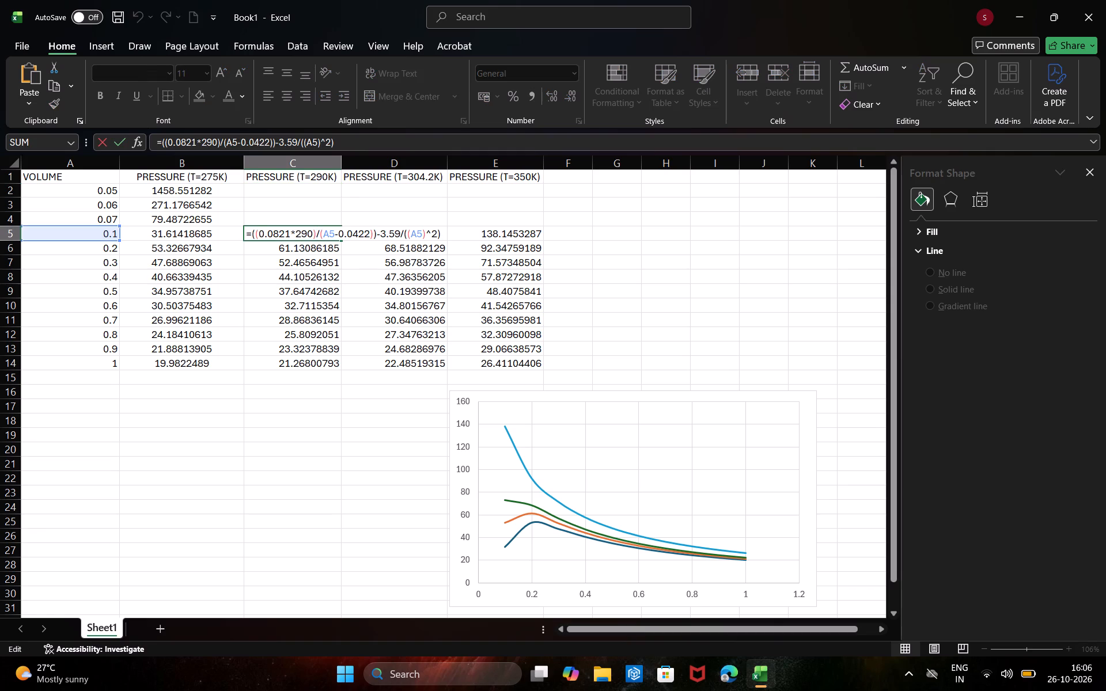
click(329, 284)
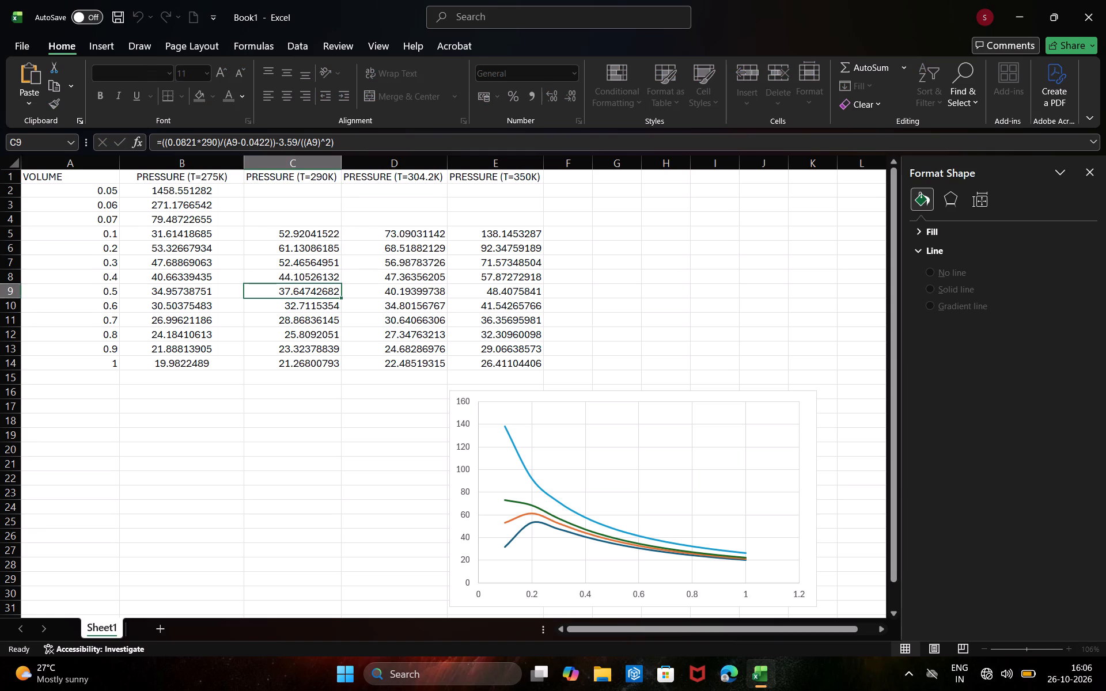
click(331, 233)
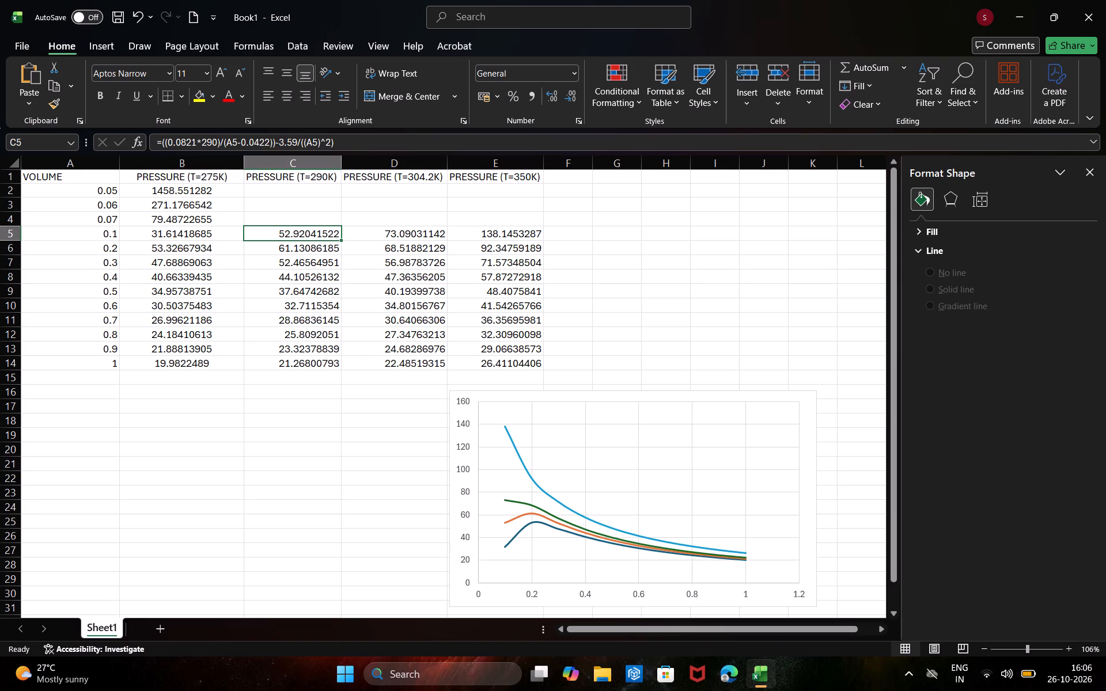
Paste the previously copied T=275K formula text into C2 of the T=290K column, keeping its A5 references.
click(307, 187)
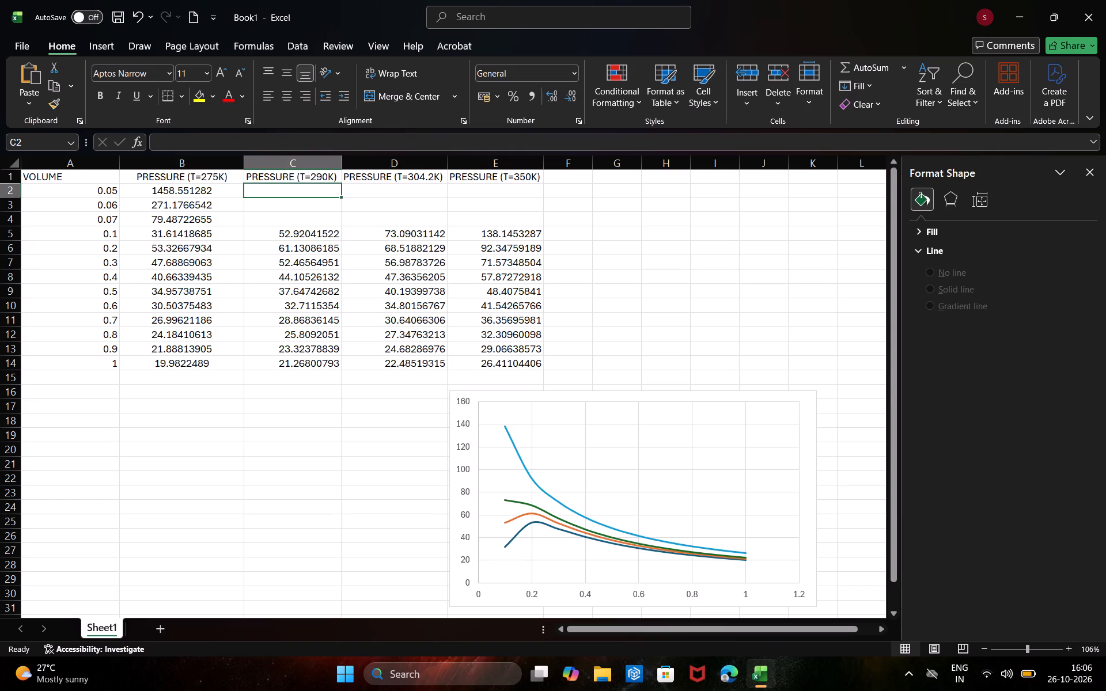
double_click(310, 188)
key(ctrl+v)
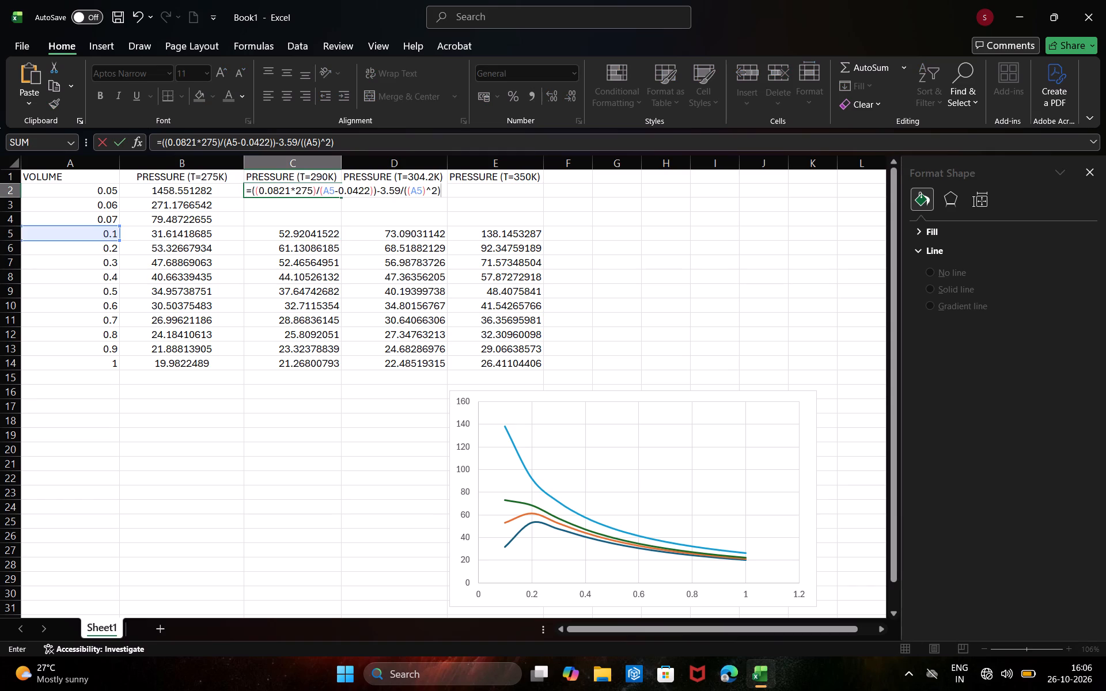
Change C2's volume references to A2 and its temperature to 290, giving =((0.0821*290)/(A2-0.0422))-3.59/((A2)^2).
click(332, 193)
key(BackSpace)
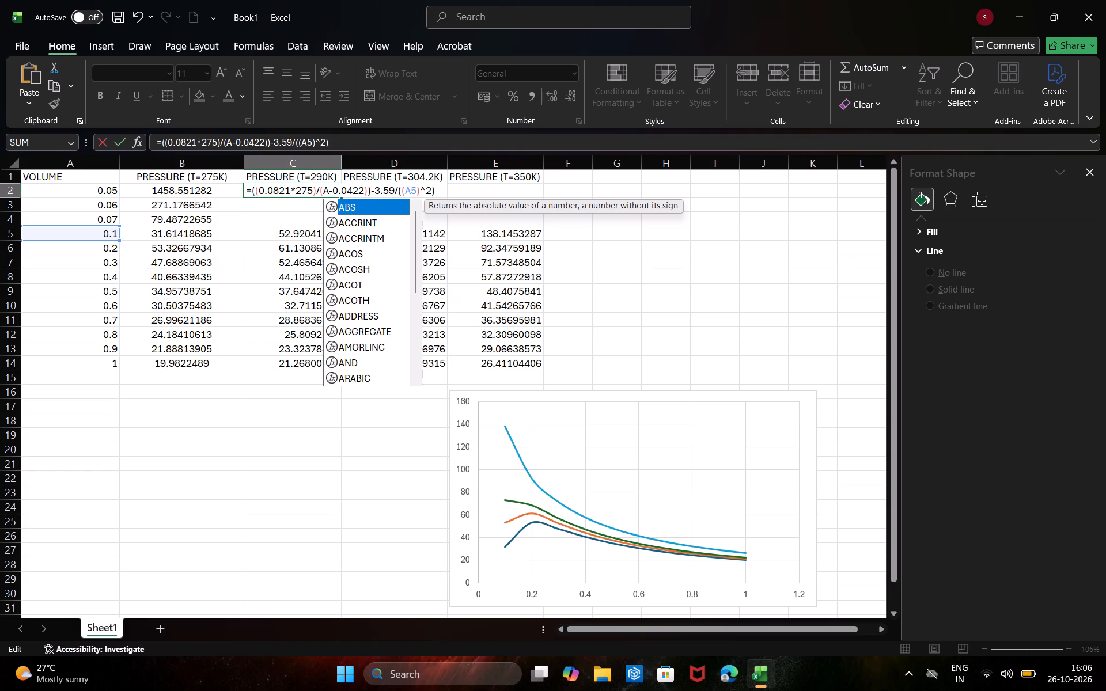
key(2)
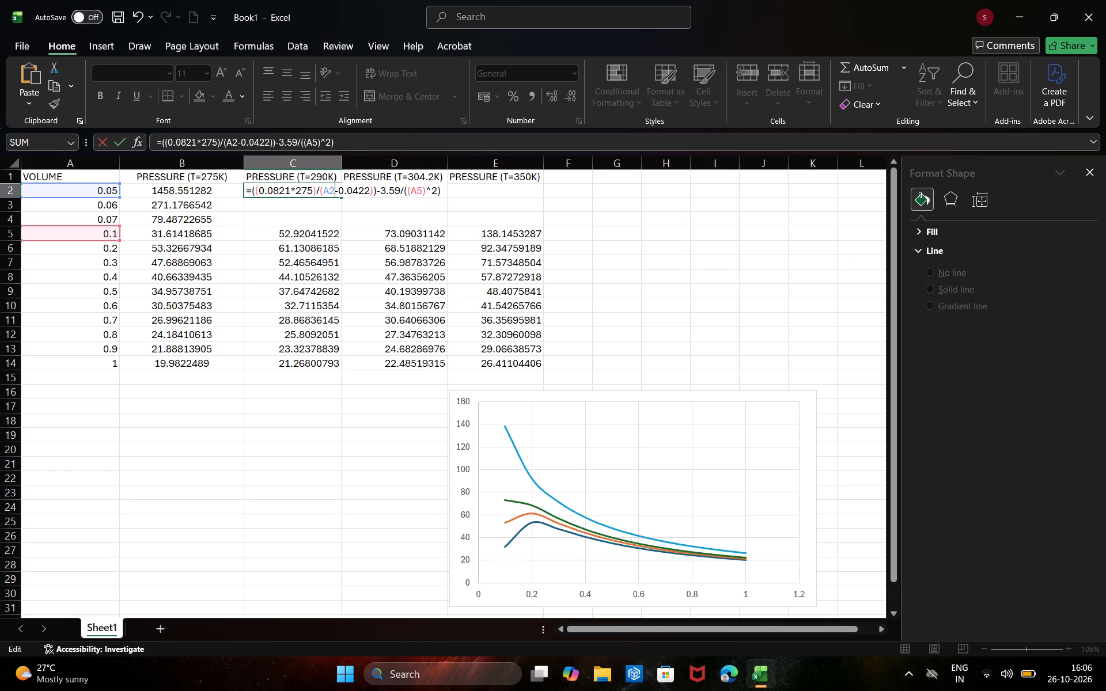
click(421, 195)
key(BackSpace)
key(2)
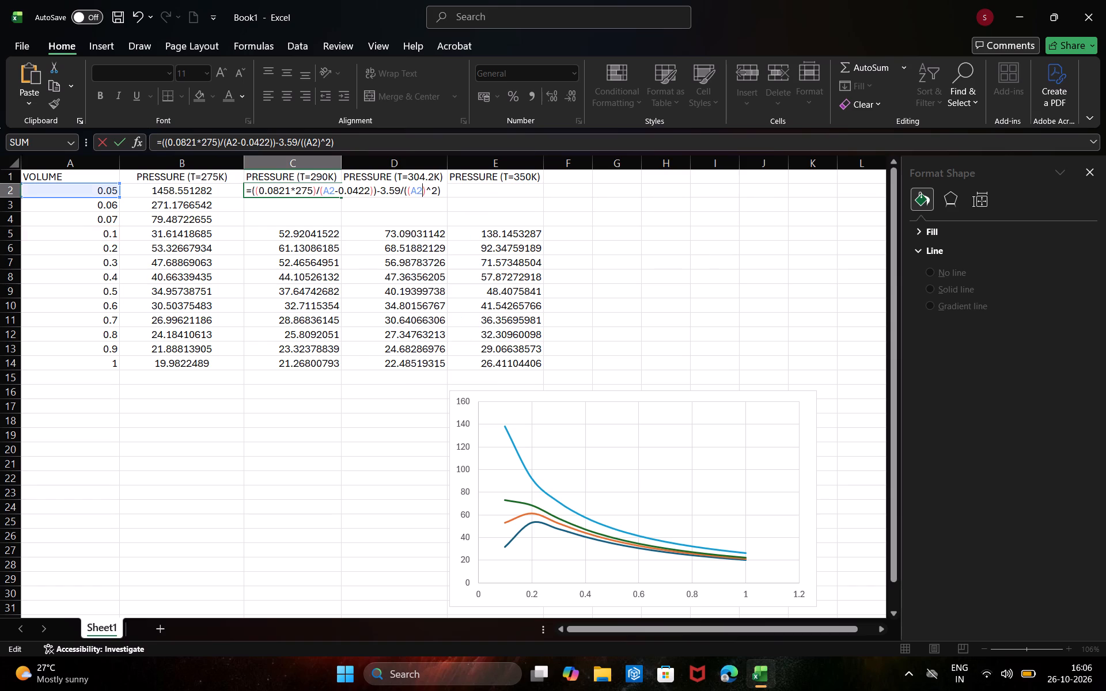
click(313, 190)
click(313, 190)
key(BackSpace)
key(BackSpace)
text(90)
key(Return)
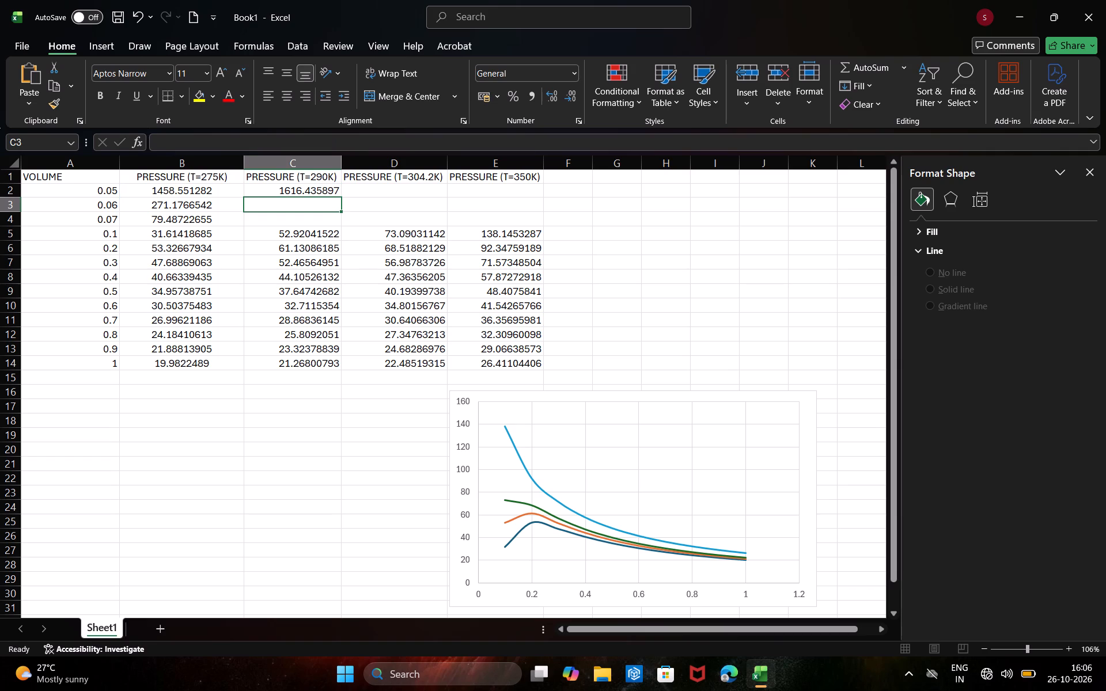
Fill the T=290K pressure formula from C2 down through C4.
click(308, 188)
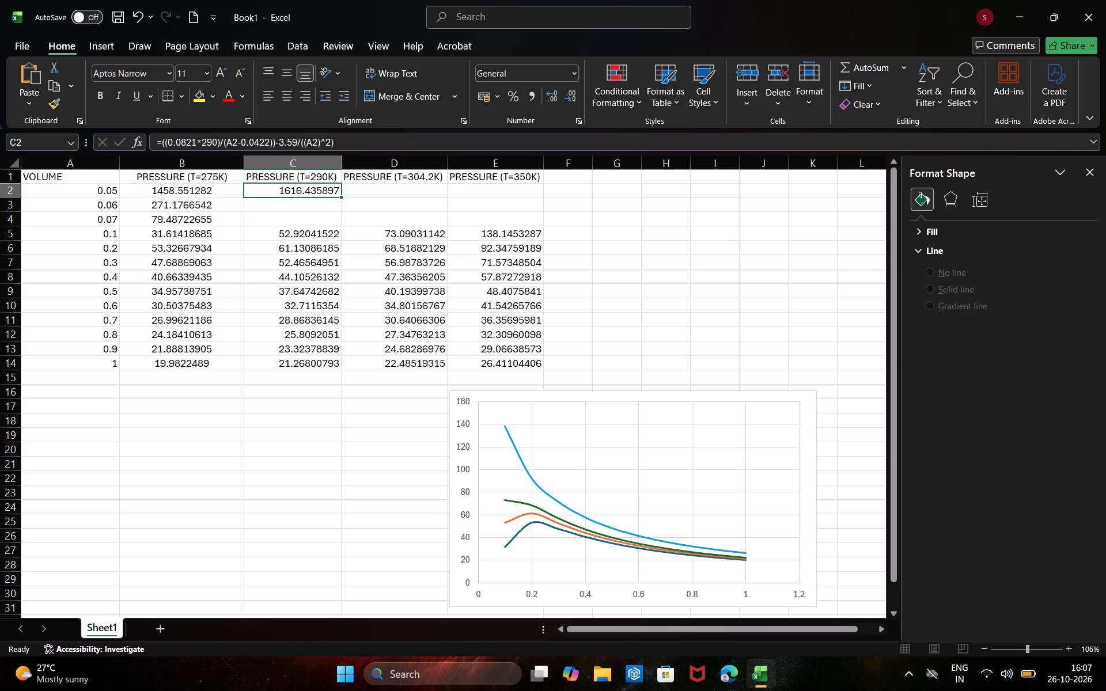
drag(341, 196, 339, 225)
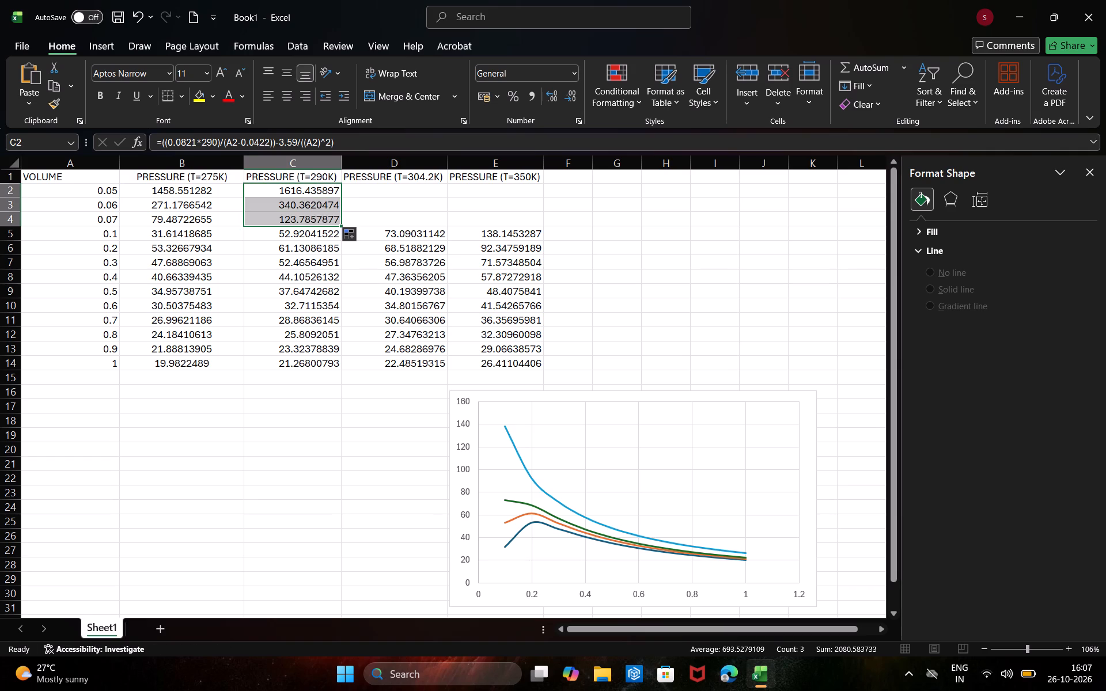
Copy the T=304.2K pressure formula text from D5 into D2, keeping its cell references as written.
click(393, 191)
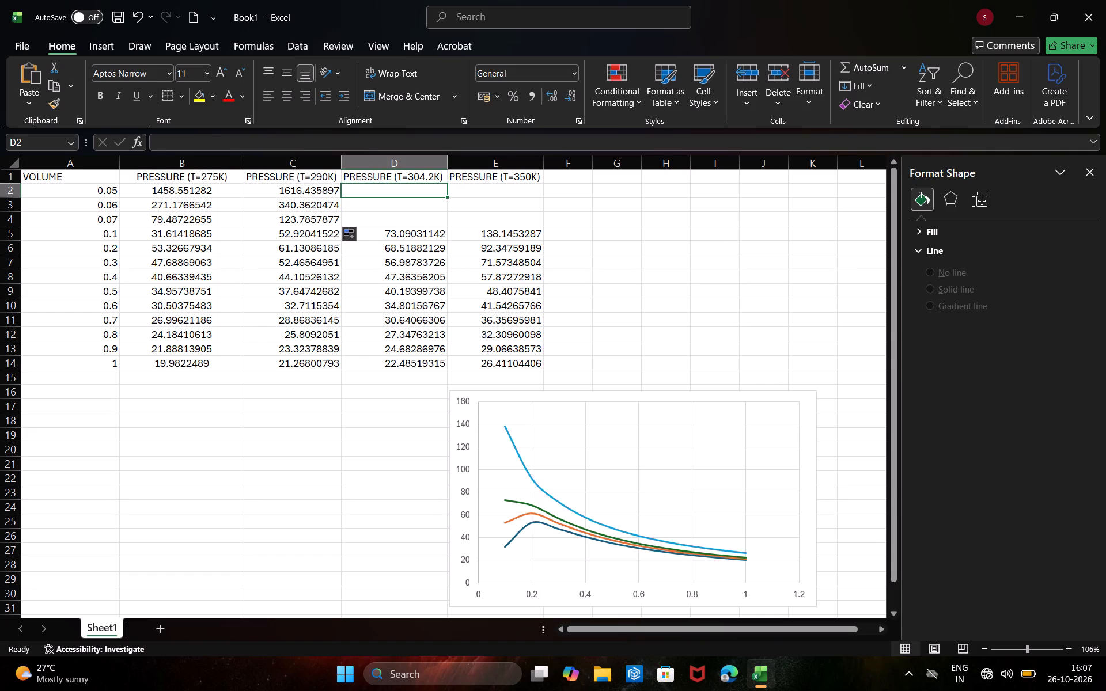
double_click(415, 232)
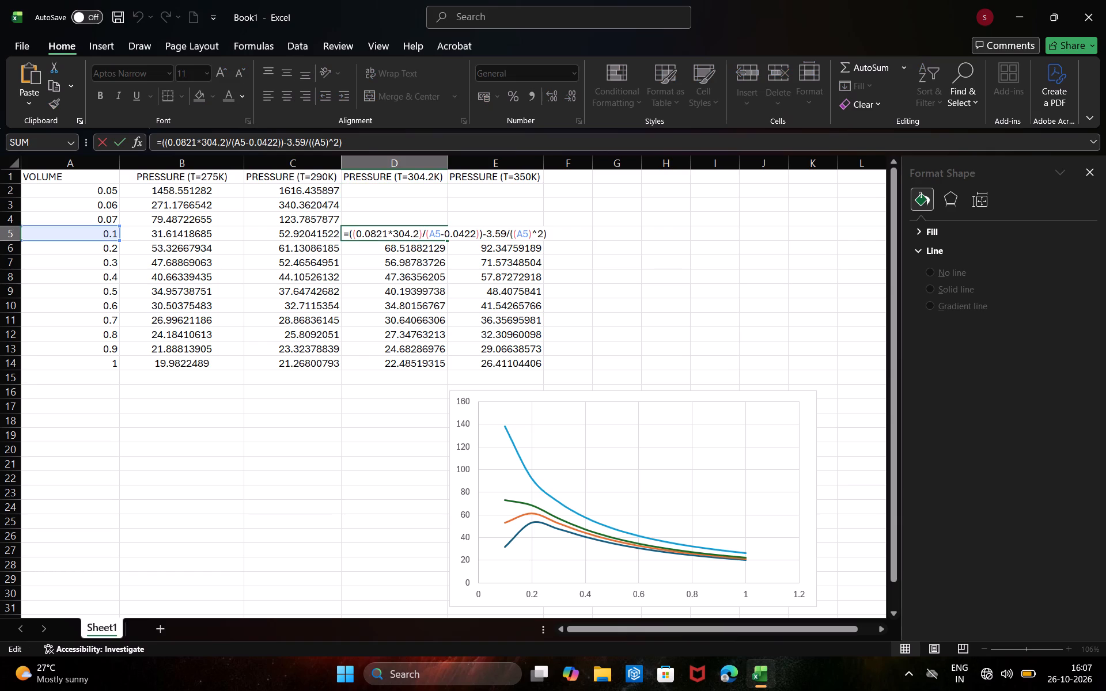
triple_click(512, 233)
key(ctrl+c)
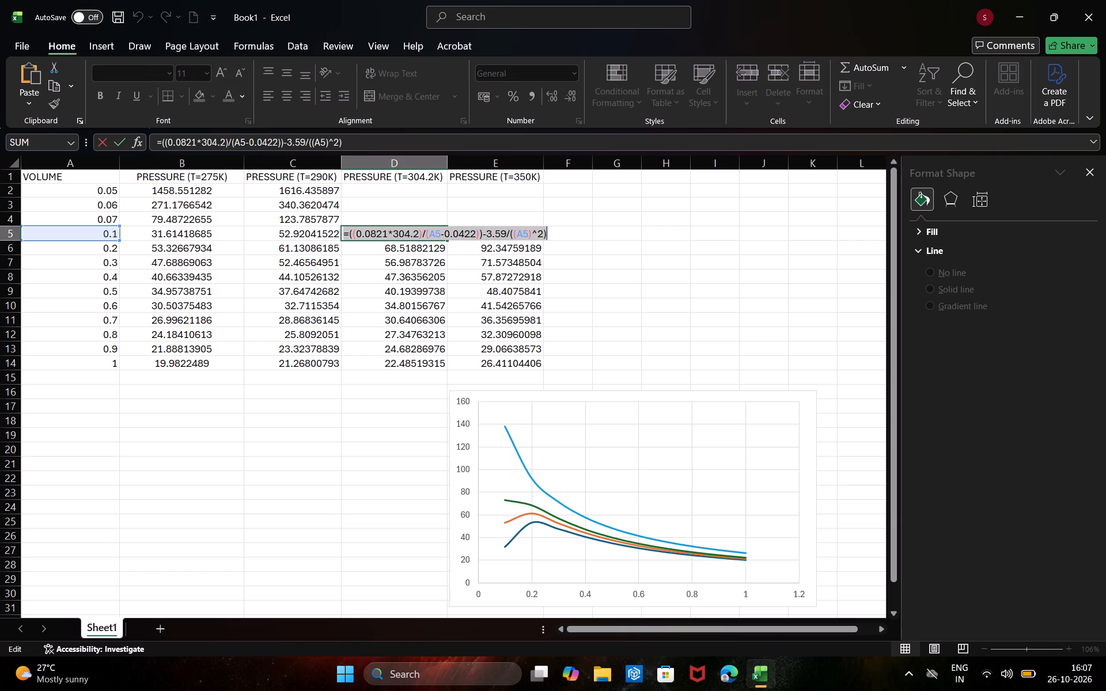
key(Return)
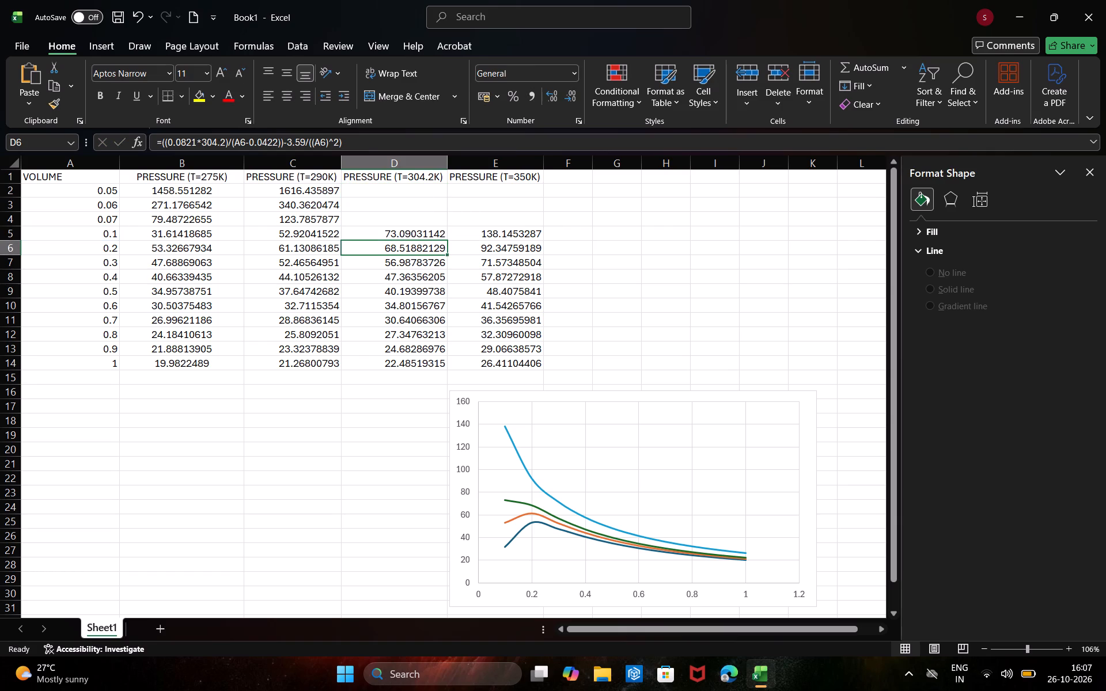
click(412, 190)
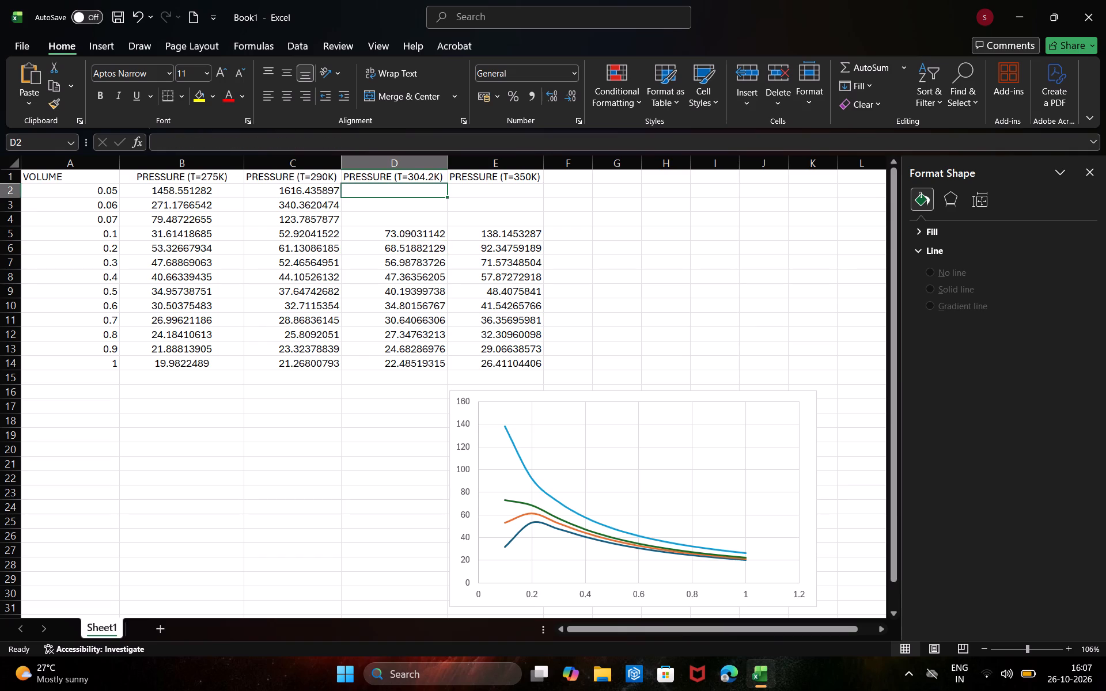
click(412, 190)
double_click(412, 190)
key(ctrl+v)
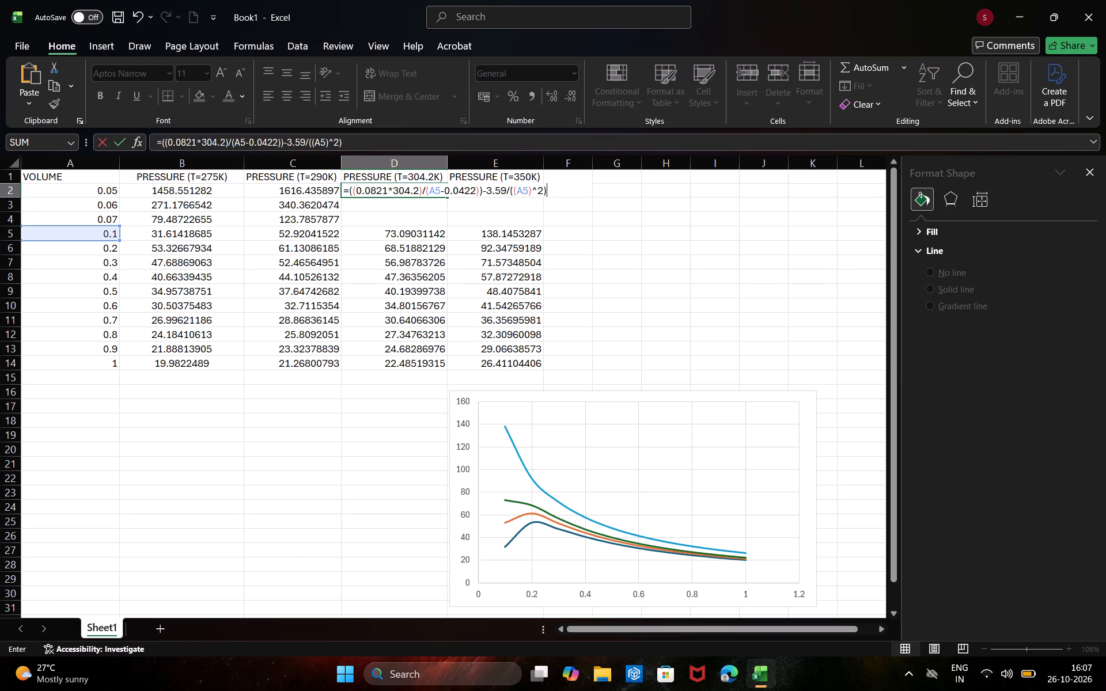
Change both volume references in the D2 formula to A2, giving =((0.0821*304.2)/(A2-0.0422))-3.59/((A2)^2).
click(440, 189)
key(BackSpace)
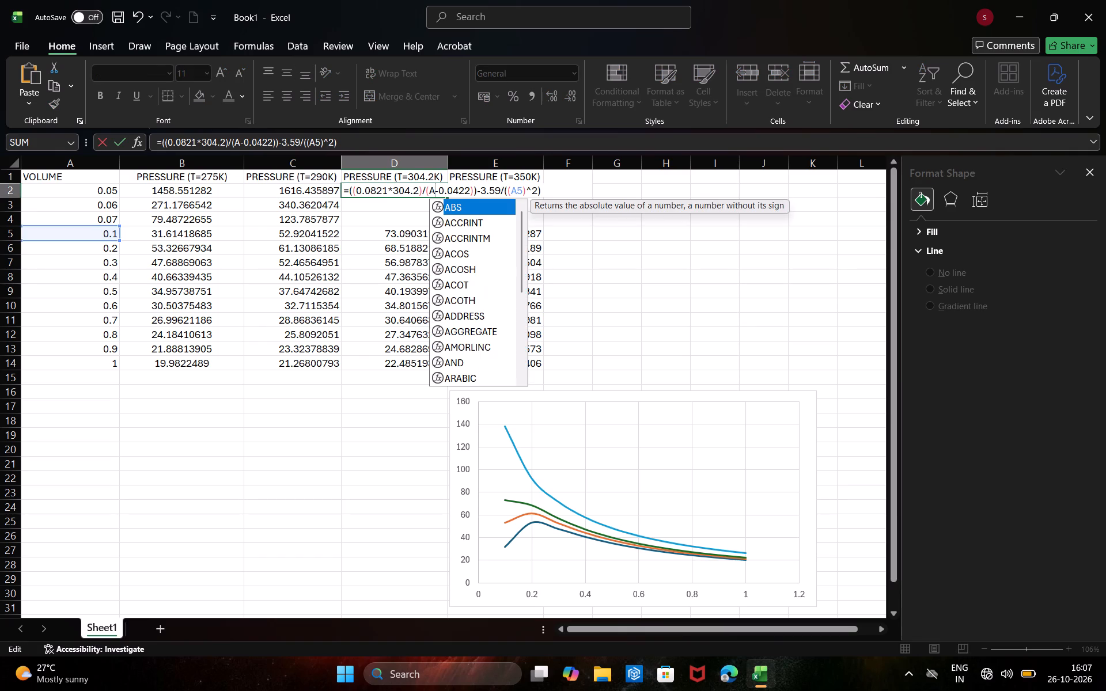
key(2)
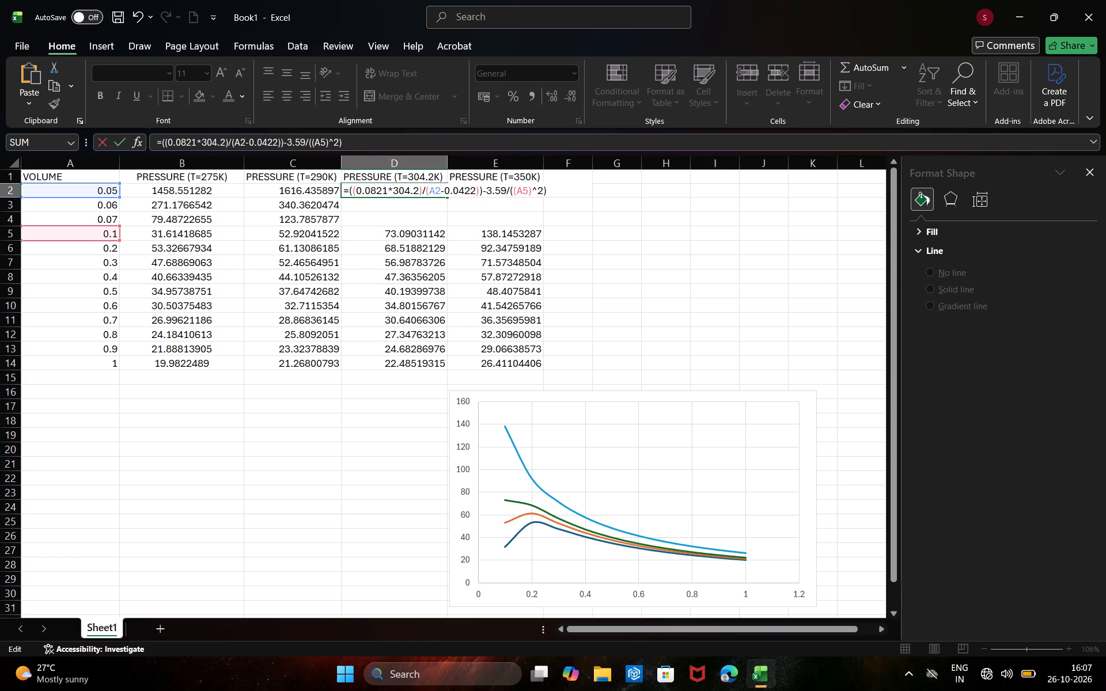
click(528, 193)
click(528, 193)
key(BackSpace)
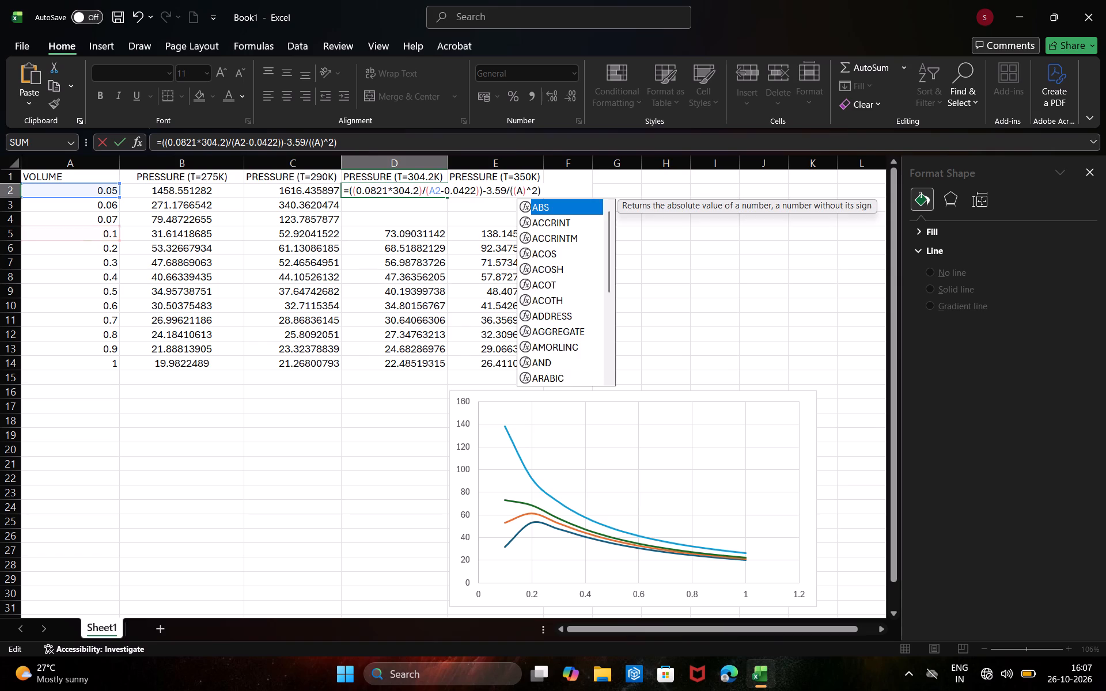
key(2)
key(Return)
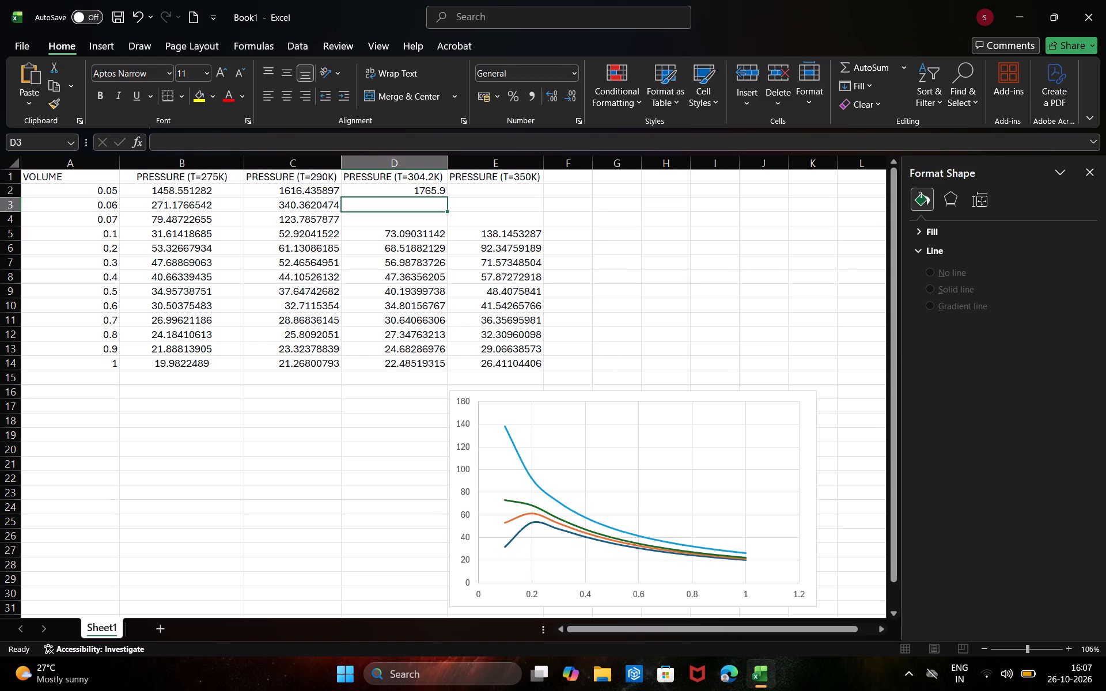
Fill the T=304.2K pressure formula from D2 down through D4.
click(415, 191)
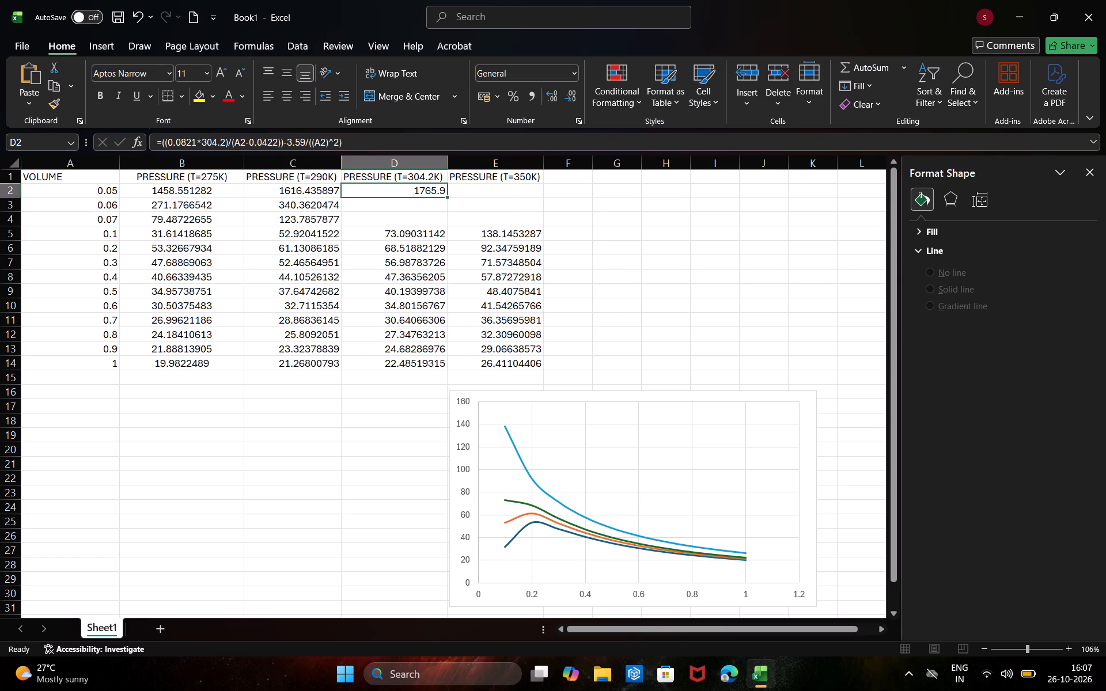
drag(448, 196, 441, 229)
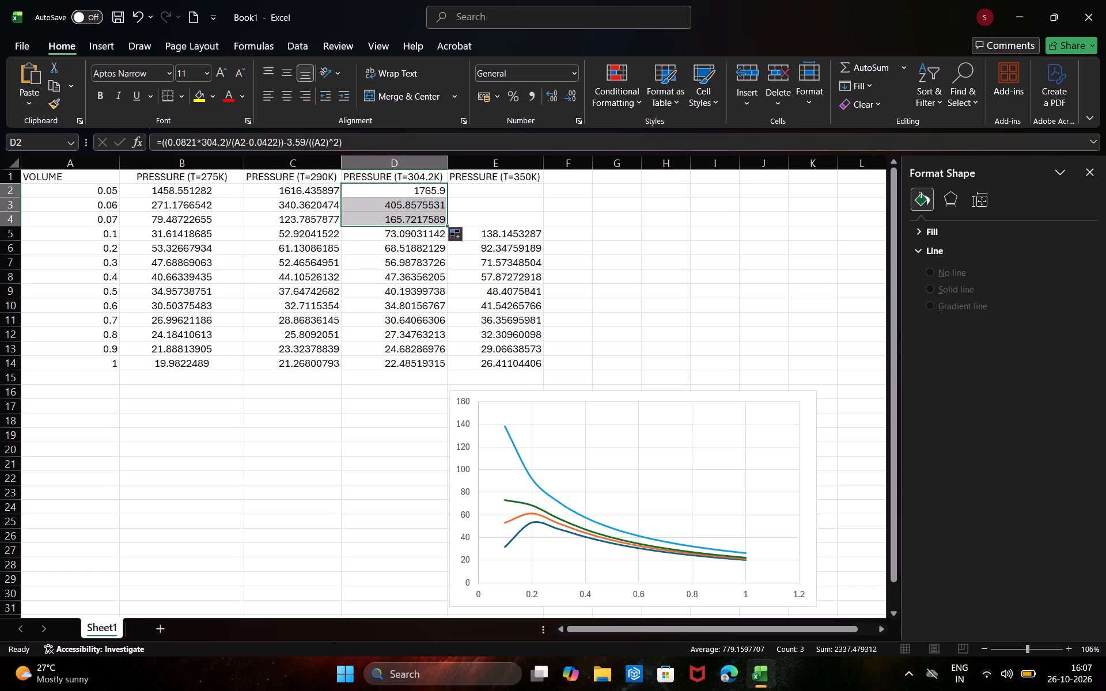
Copy the T=350K pressure formula text from E5 into E2, keeping its cell references as written.
click(494, 180)
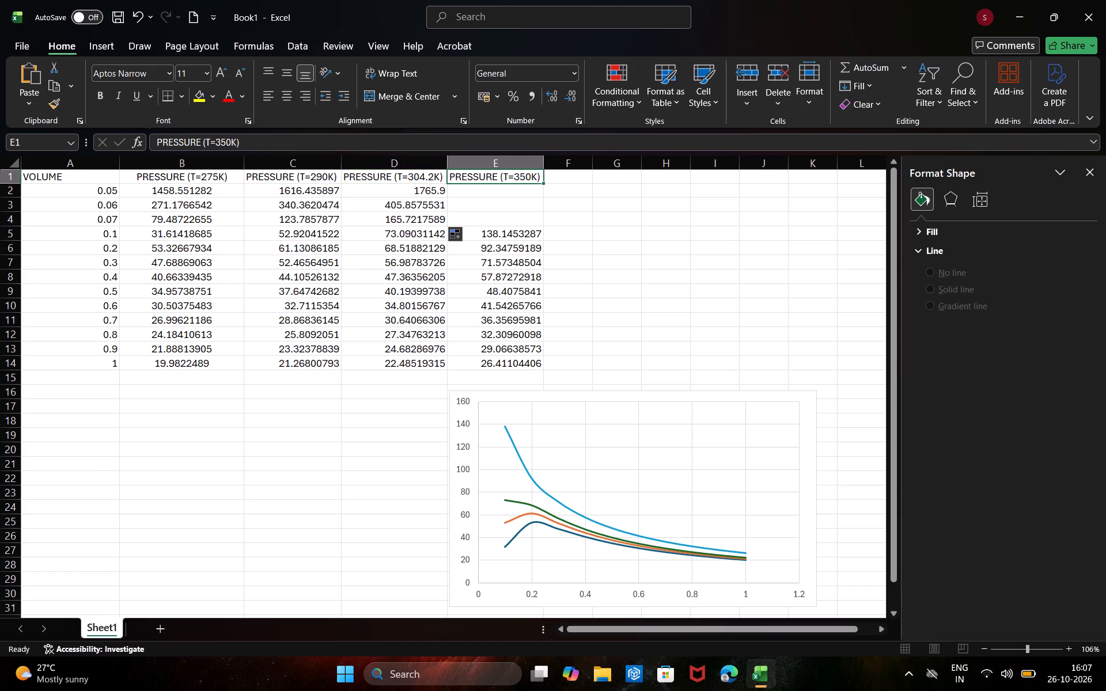
click(498, 192)
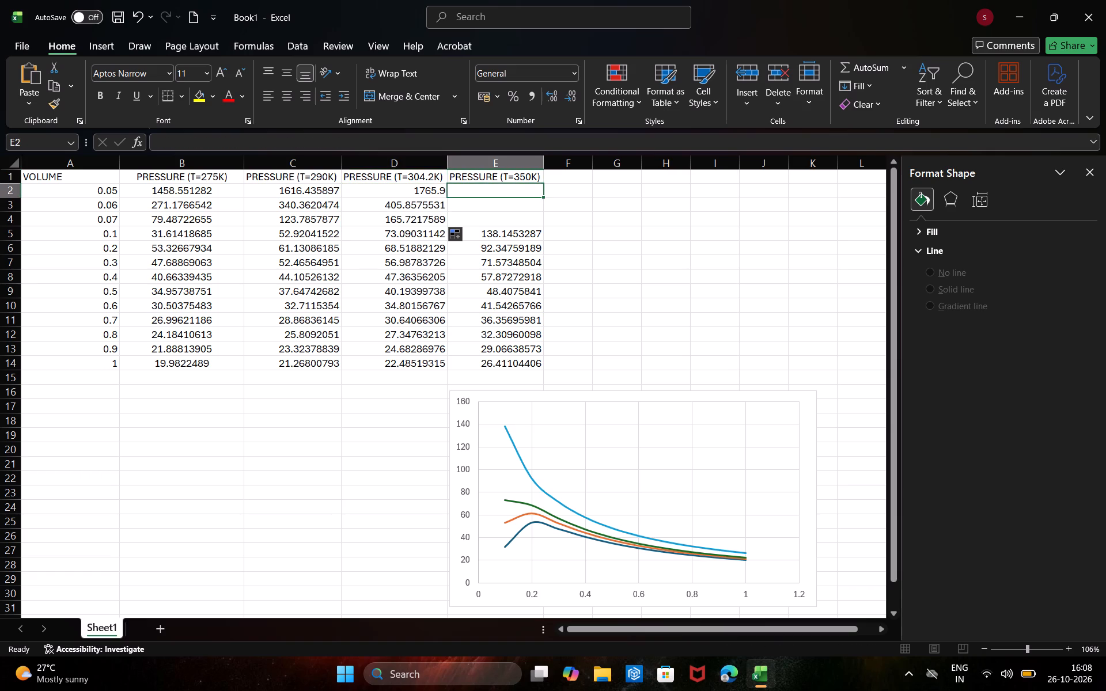
triple_click(506, 237)
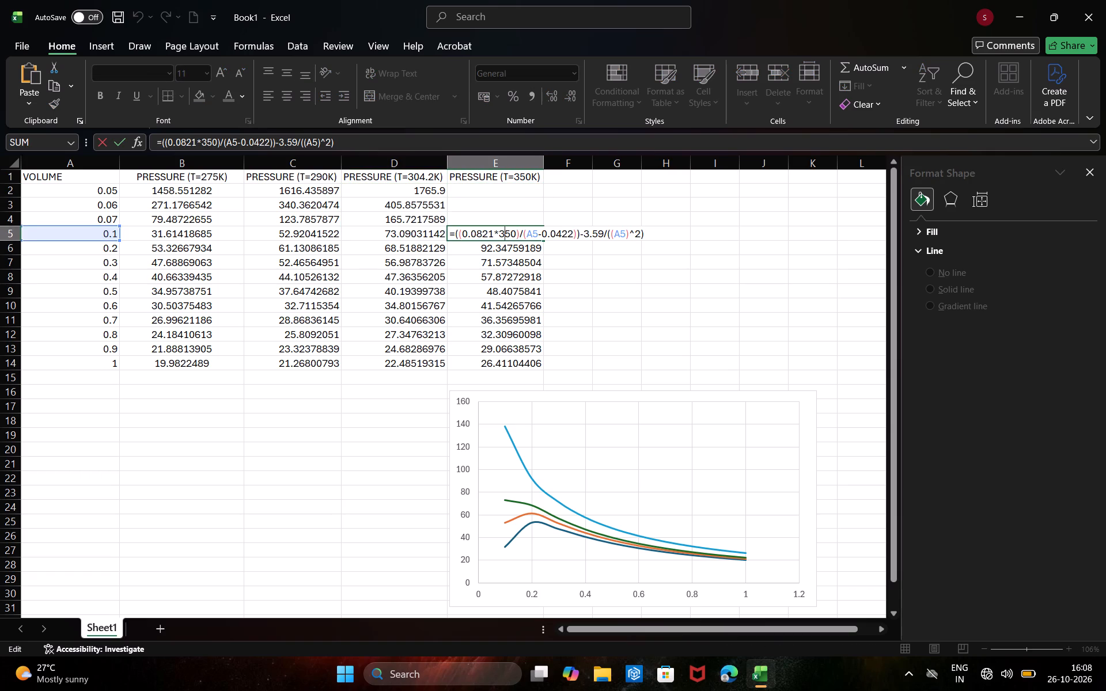
click(515, 238)
double_click(555, 234)
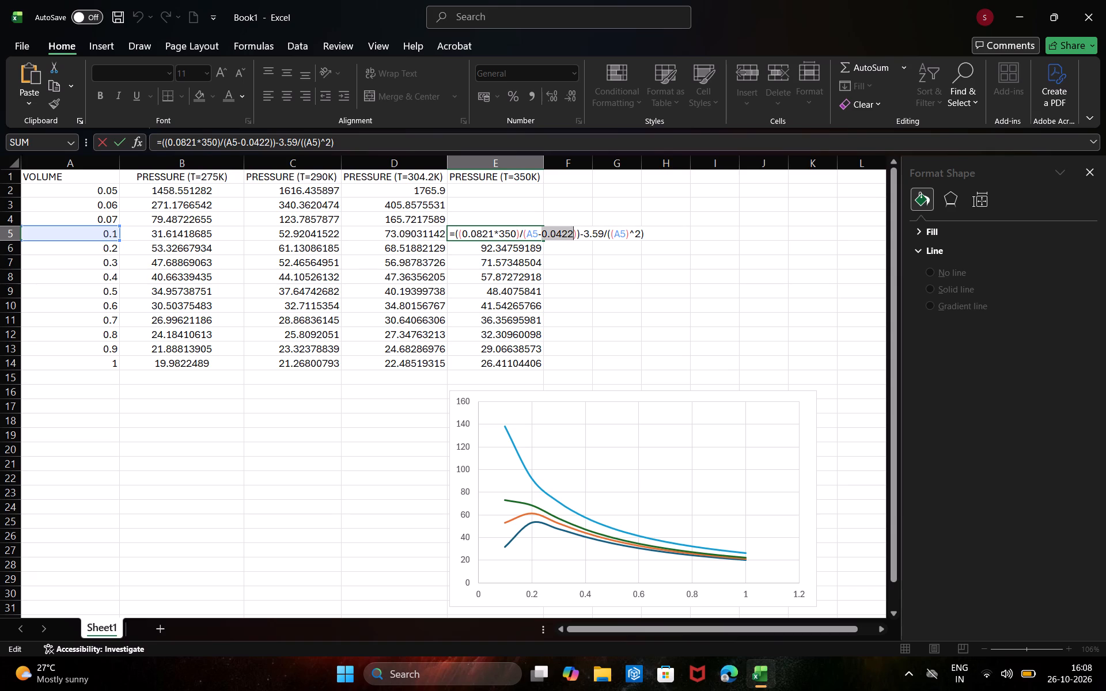
double_click(555, 234)
double_click(555, 234)
click(555, 234)
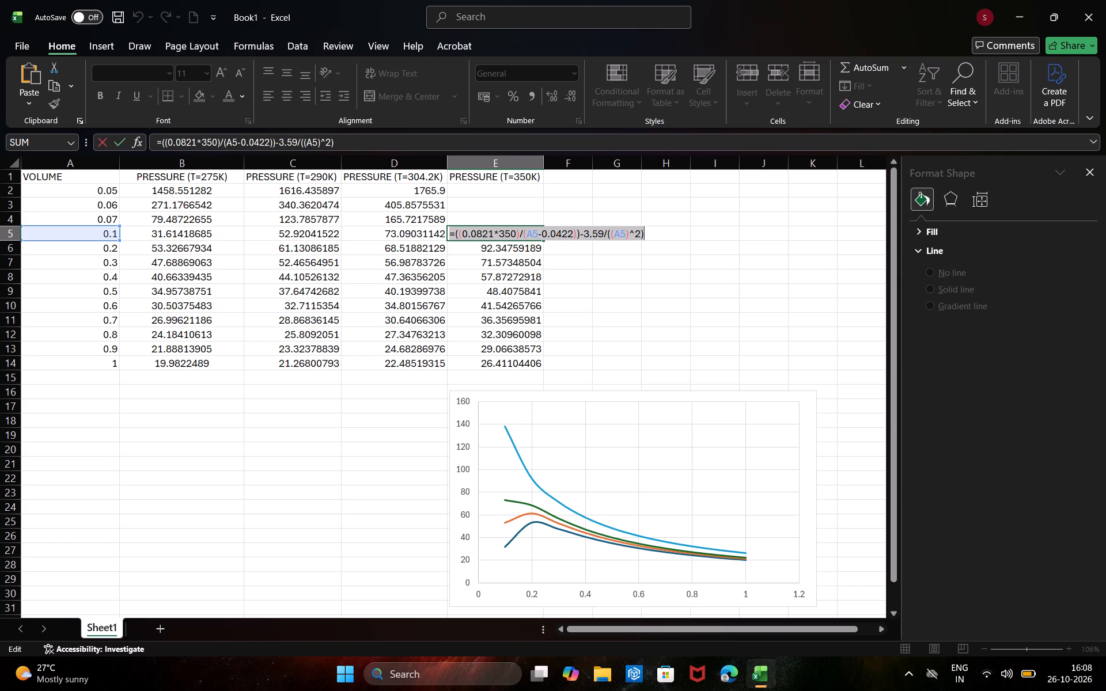
key(ctrl+c)
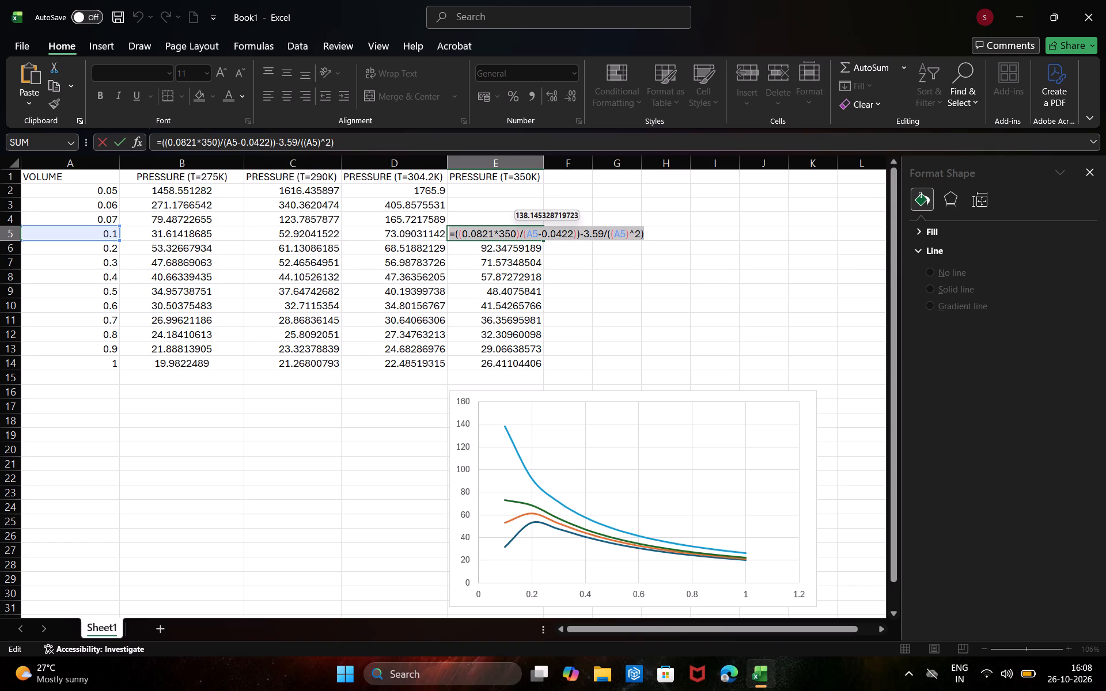
key(Return)
click(503, 193)
key(ctrl+v)
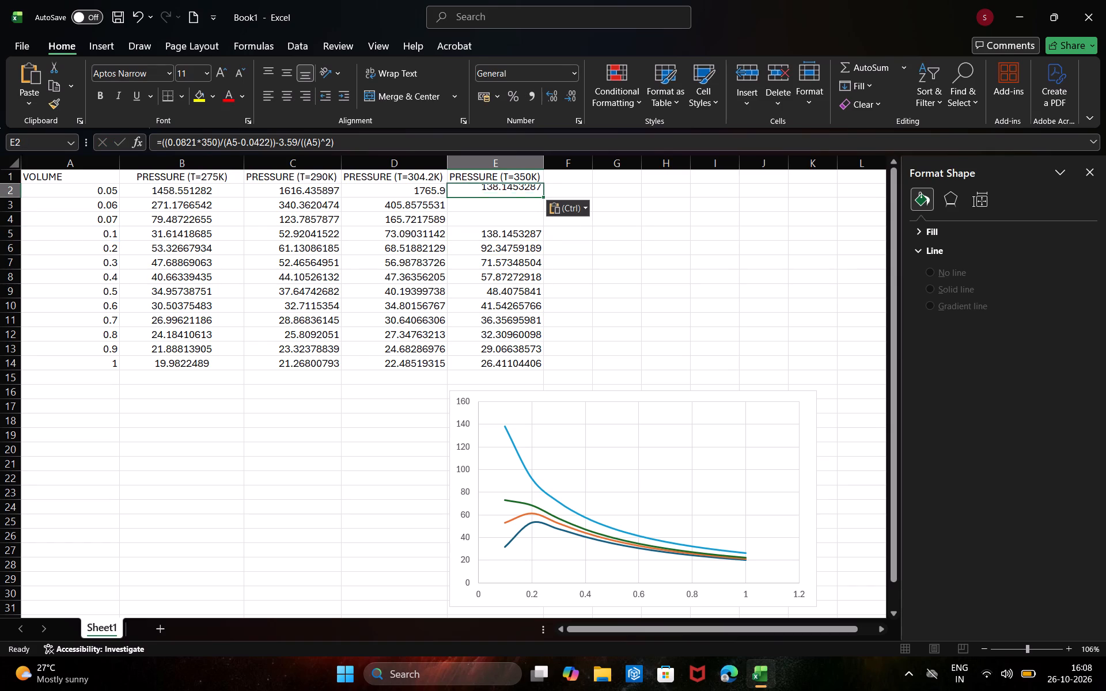
Change both volume references in the E2 formula to A2, giving =((0.0821*350)/(A2-0.0422))-3.59/((A2)^2).
double_click(535, 194)
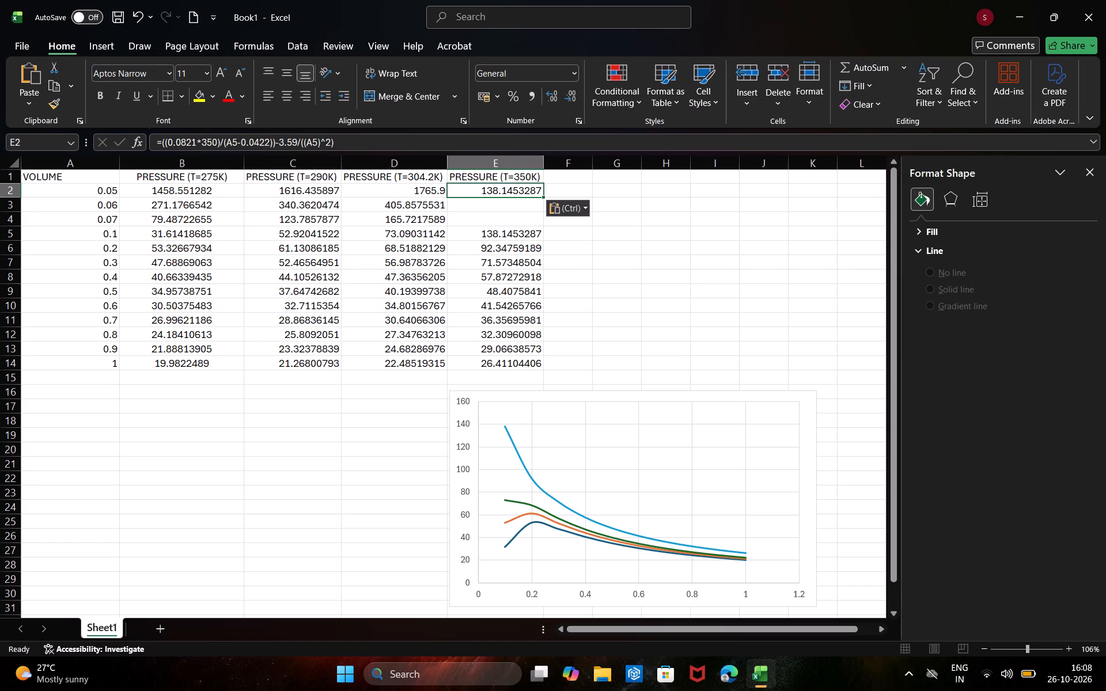
click(535, 193)
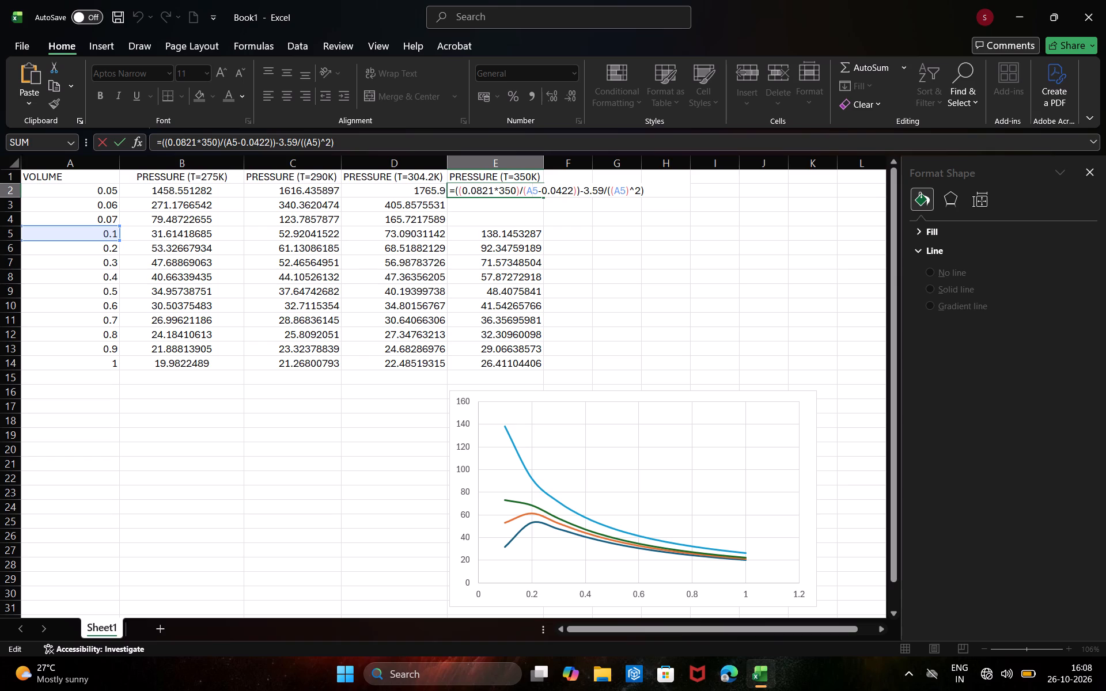
click(535, 193)
key(Right)
key(BackSpace)
key(2)
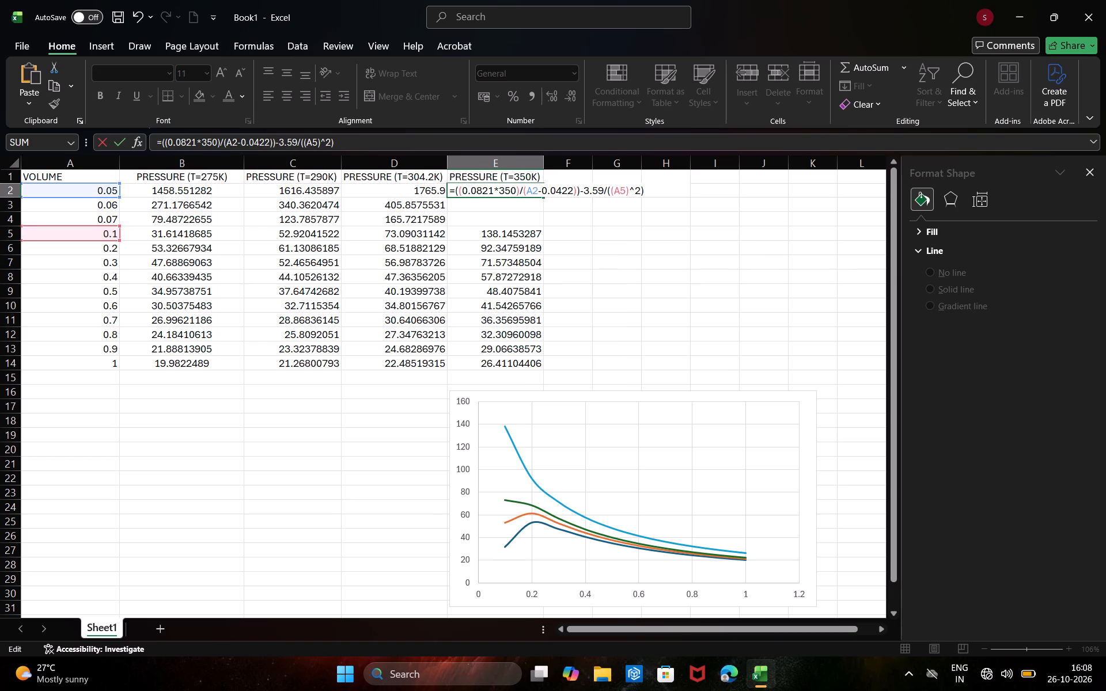
click(626, 193)
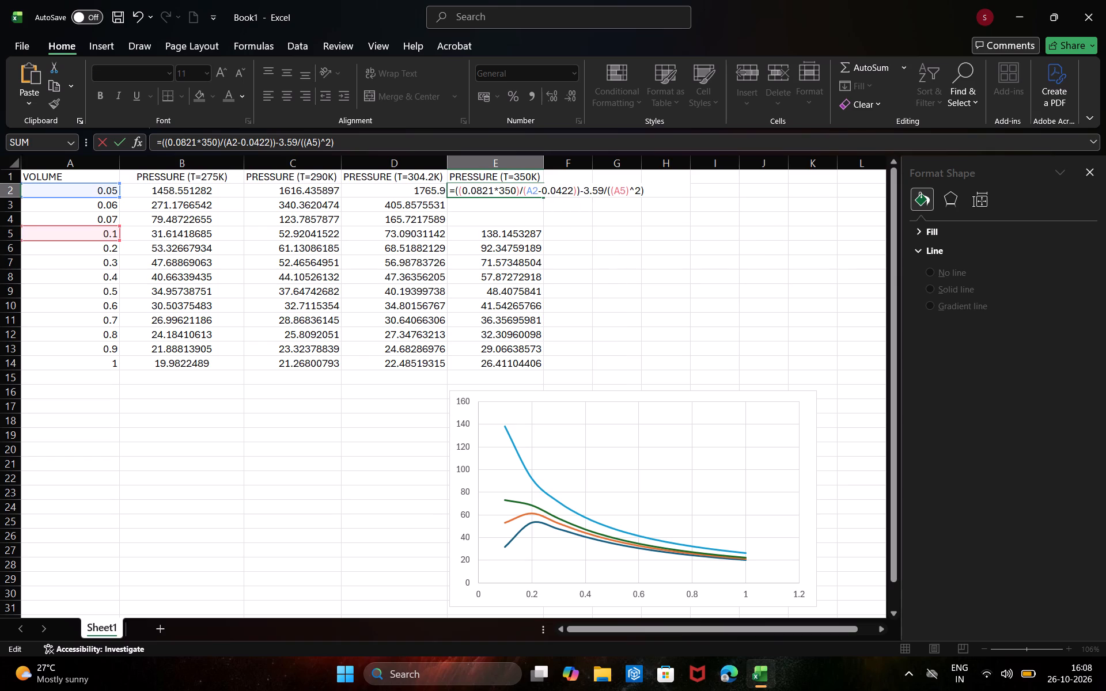
click(626, 193)
key(BackSpace)
key(2)
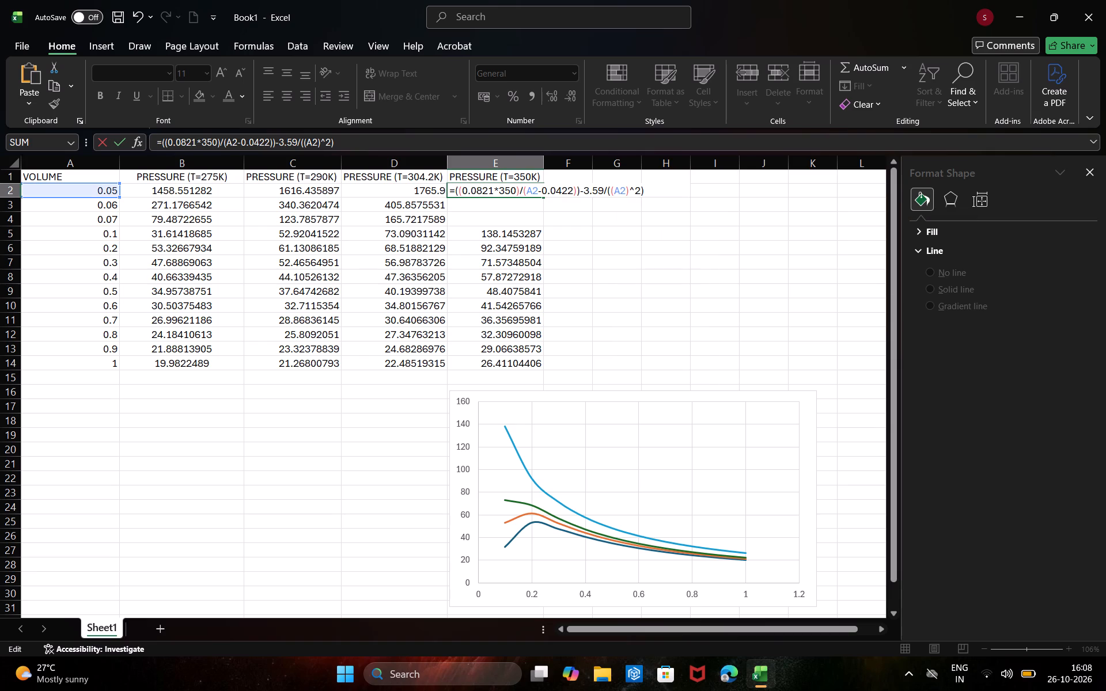
key(Return)
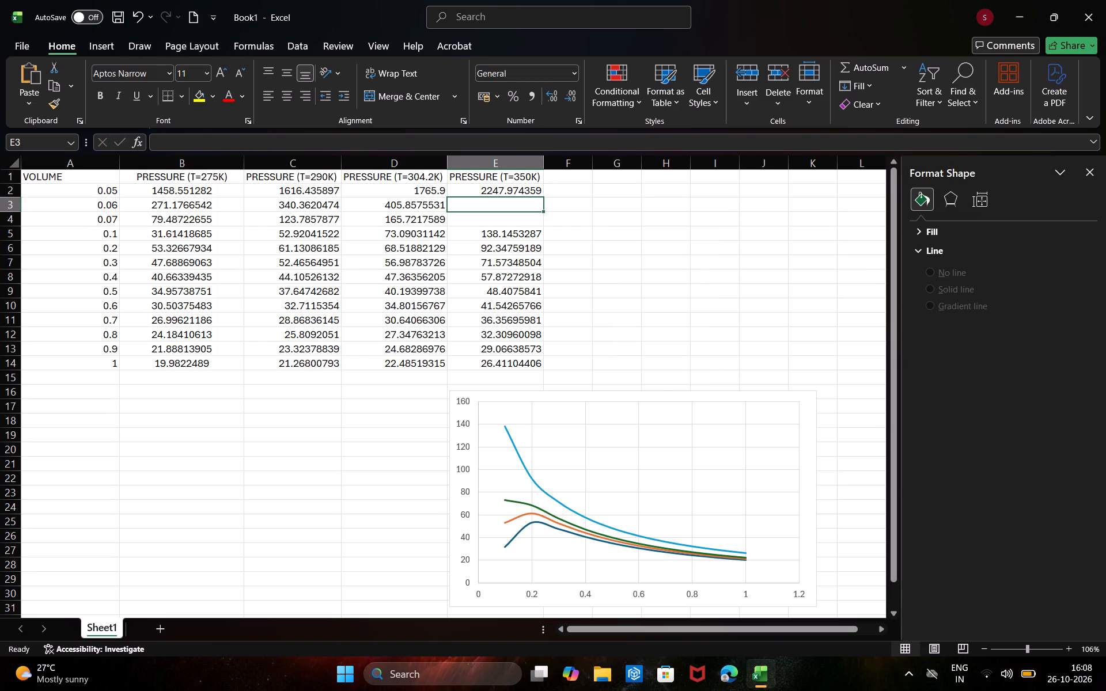
Fill the T=350K pressure formula from E2 down through E4.
click(524, 192)
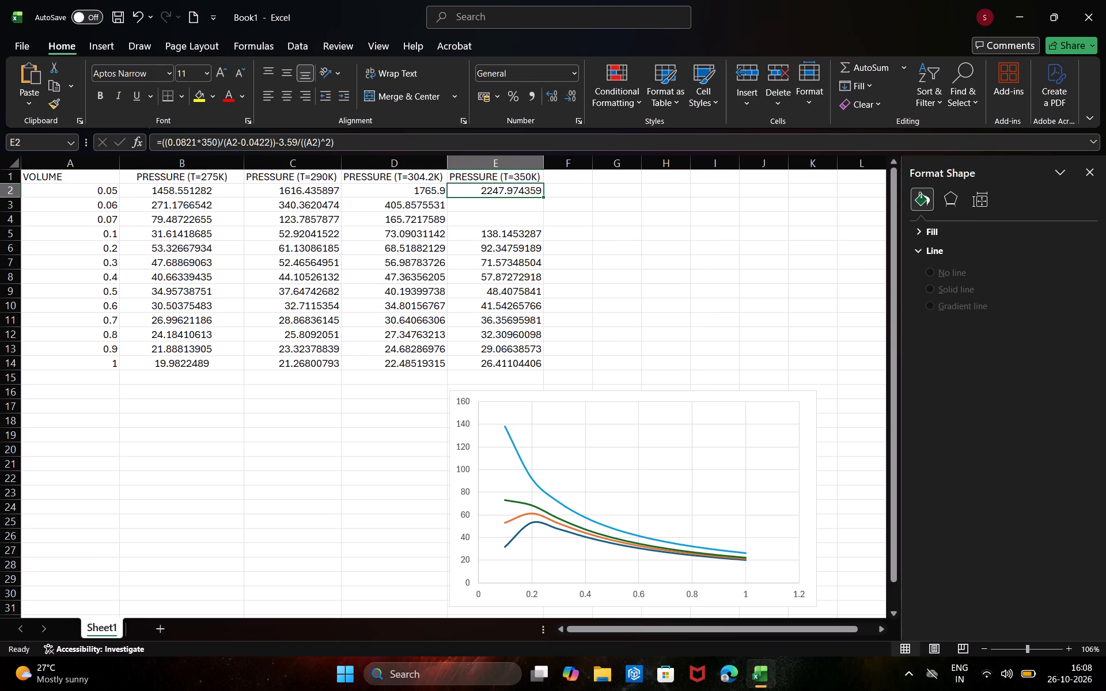
drag(543, 196, 542, 225)
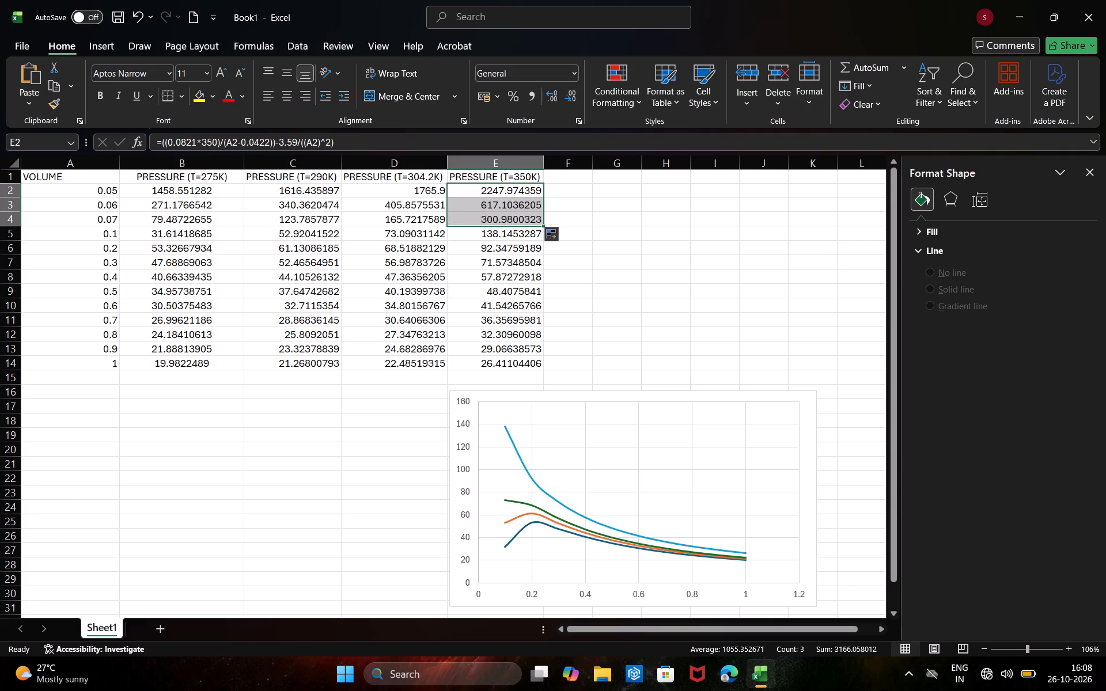
click(600, 348)
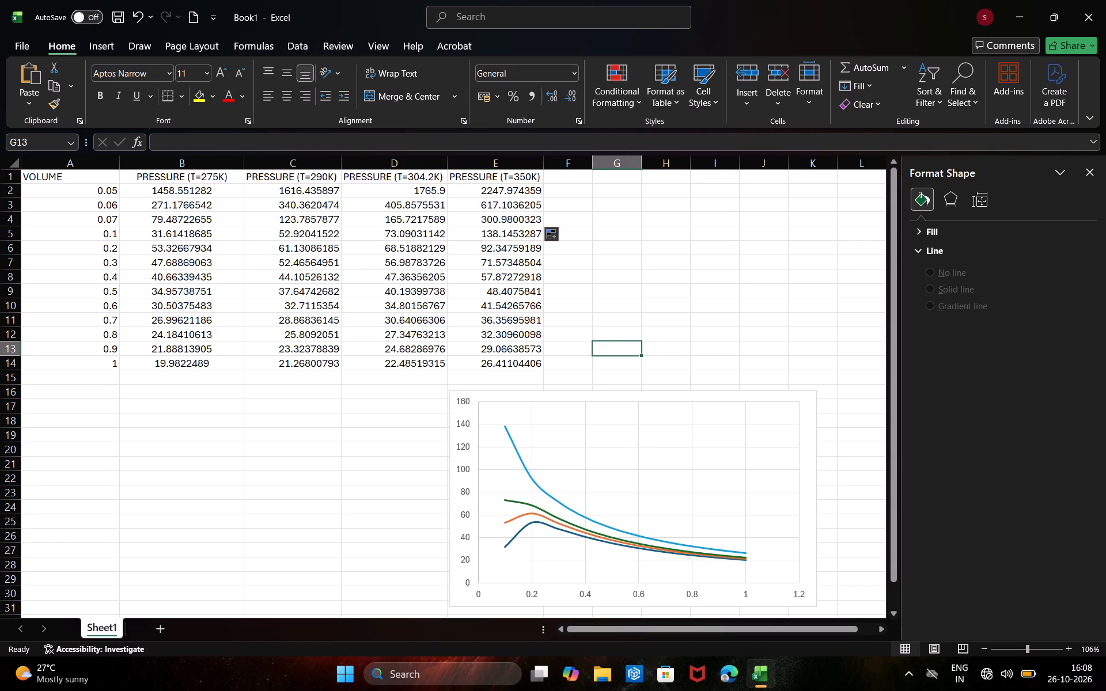
Edit the chart's T=275K series so its X values use the volume range A2:A14 on Sheet1.
click(598, 479)
double_click(659, 487)
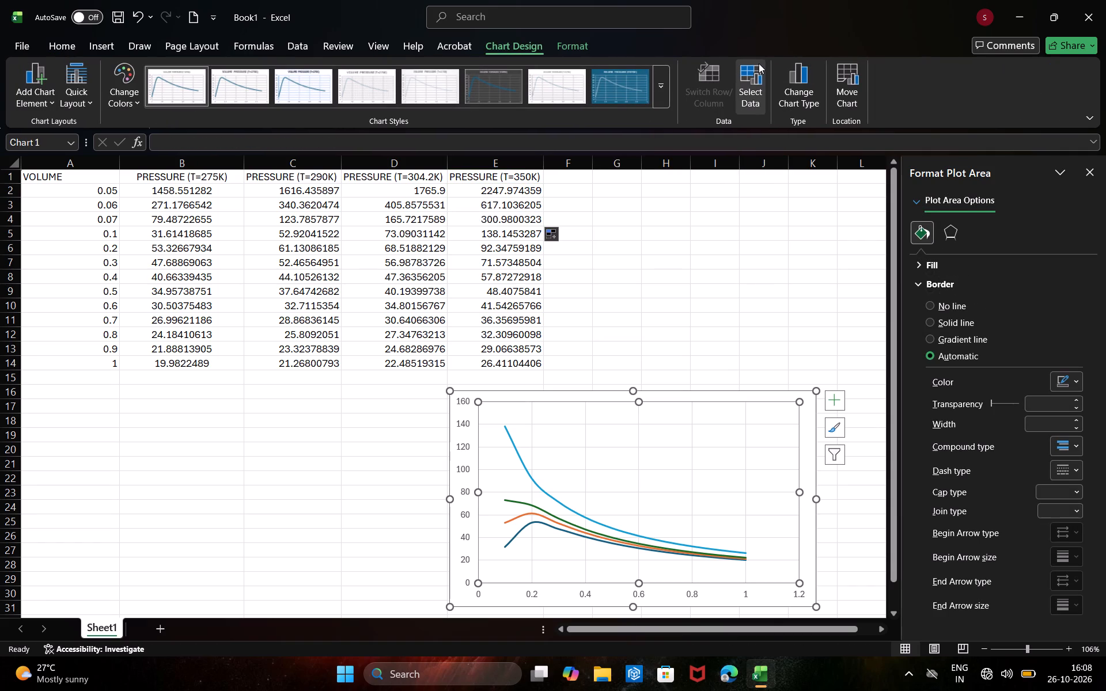
click(756, 70)
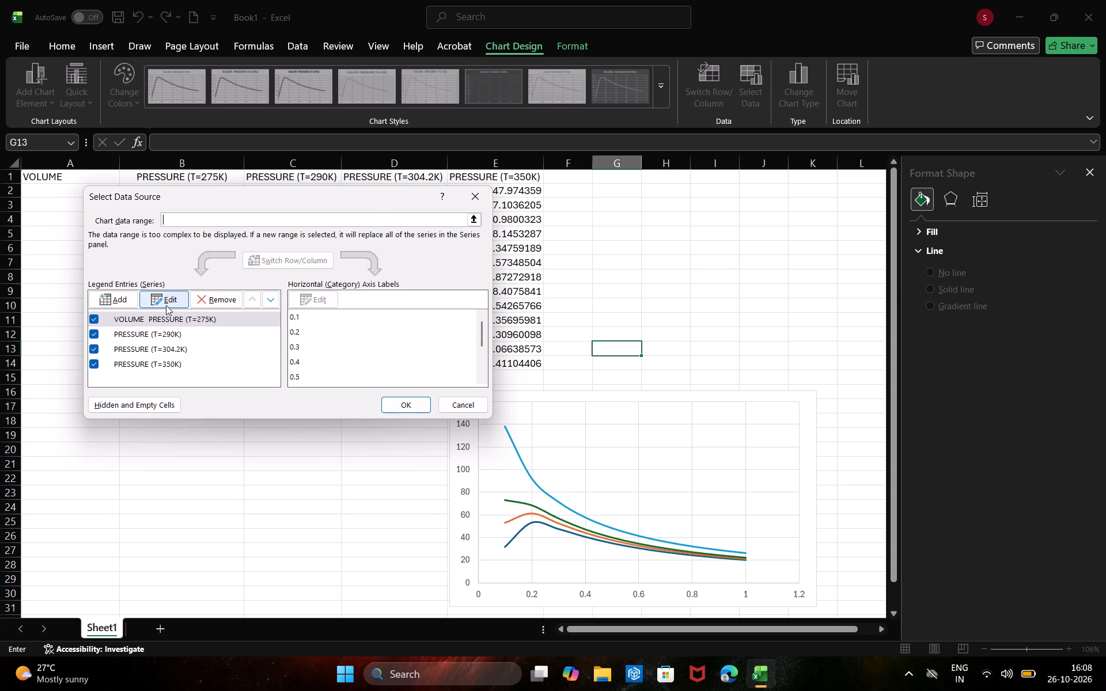
click(162, 318)
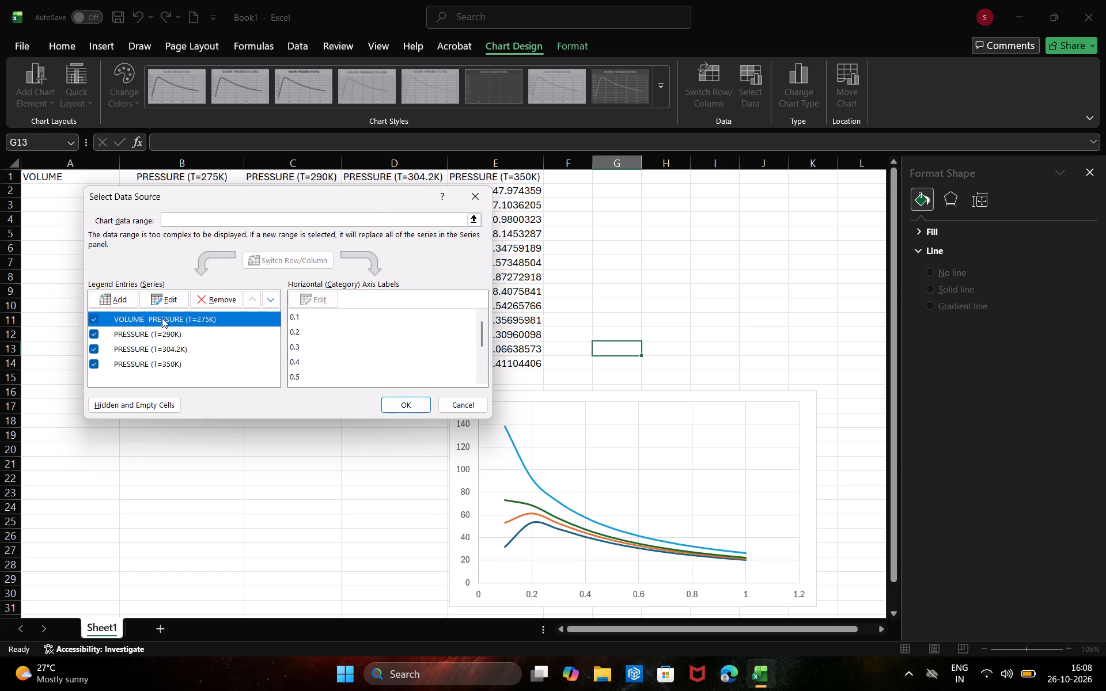
click(167, 297)
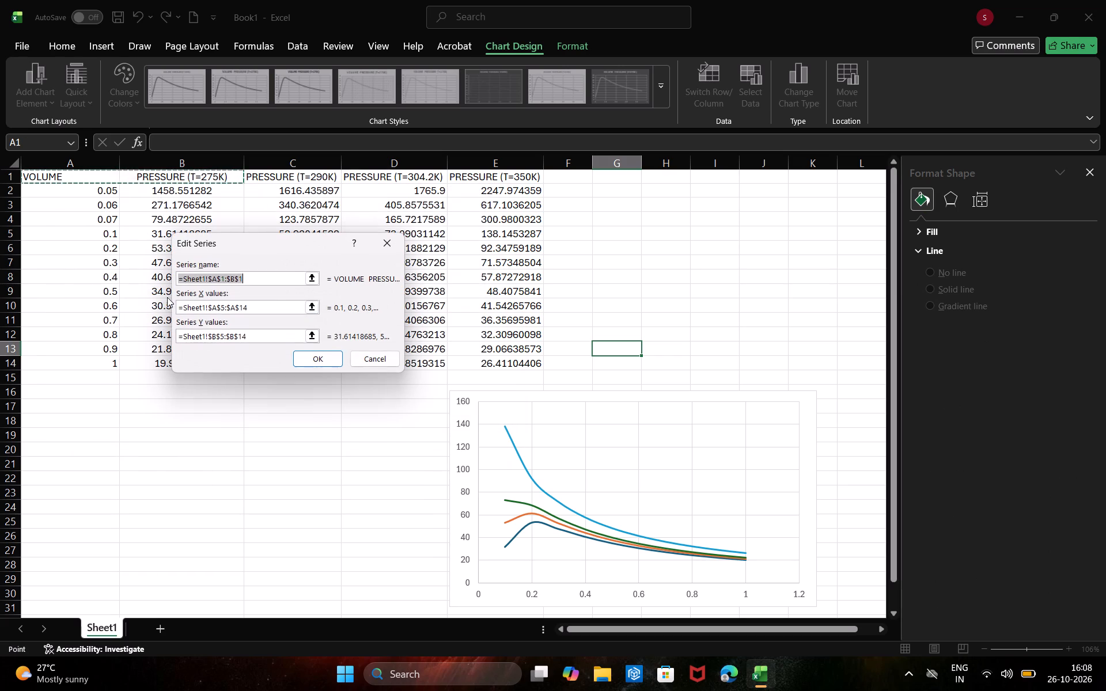
click(264, 310)
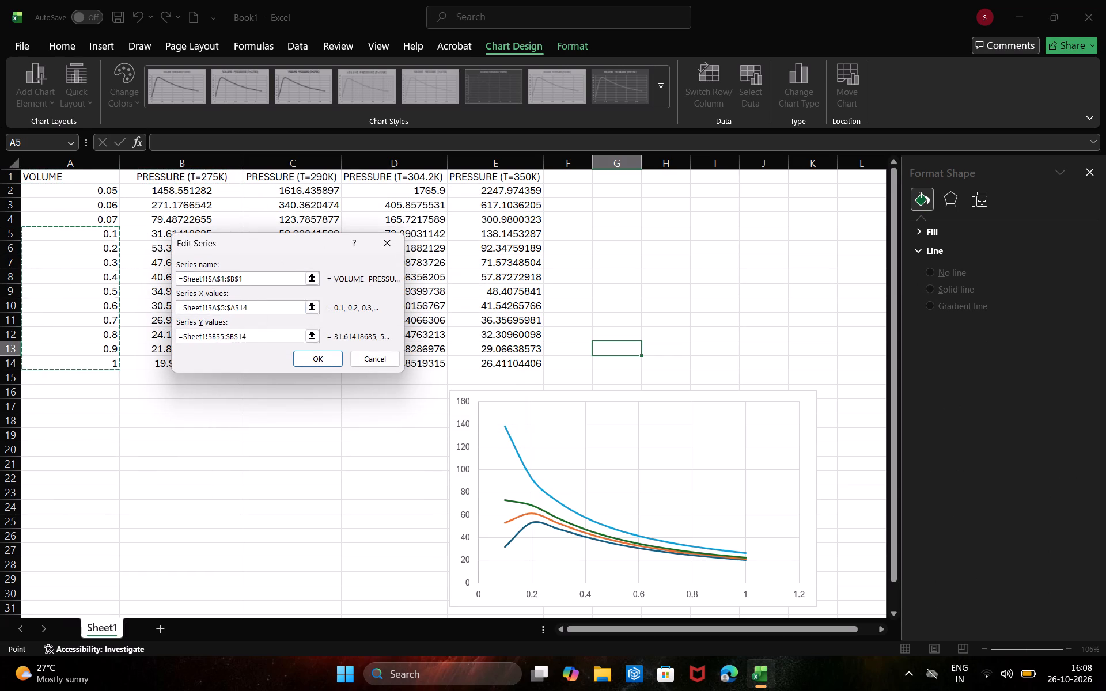
click(70, 228)
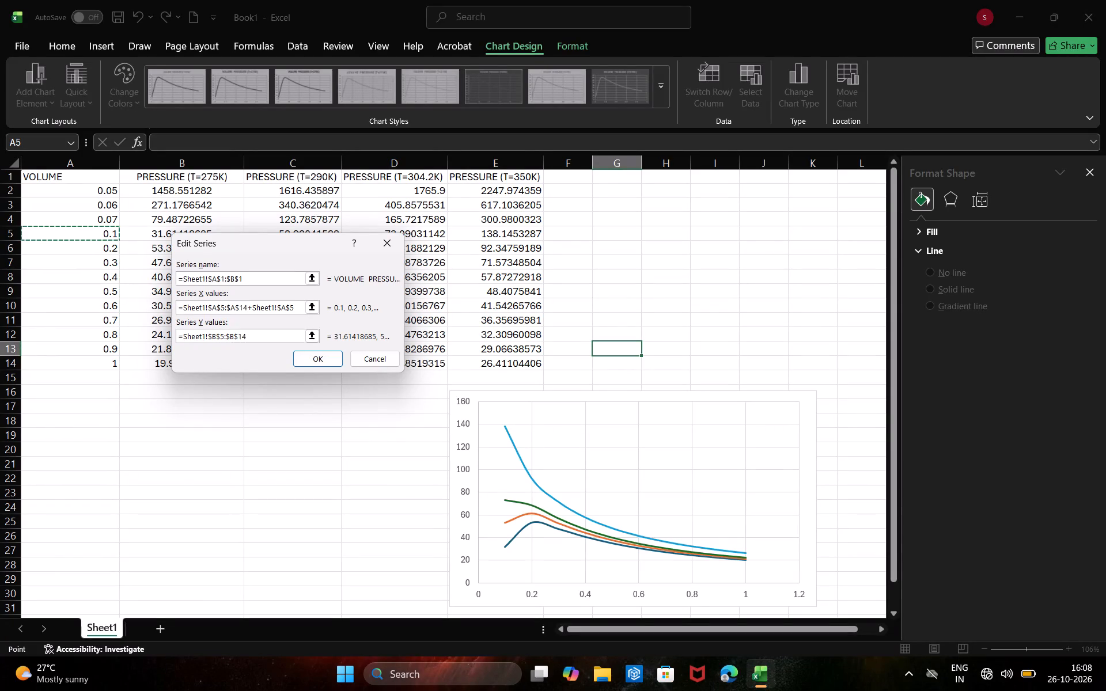
drag(79, 194, 71, 335)
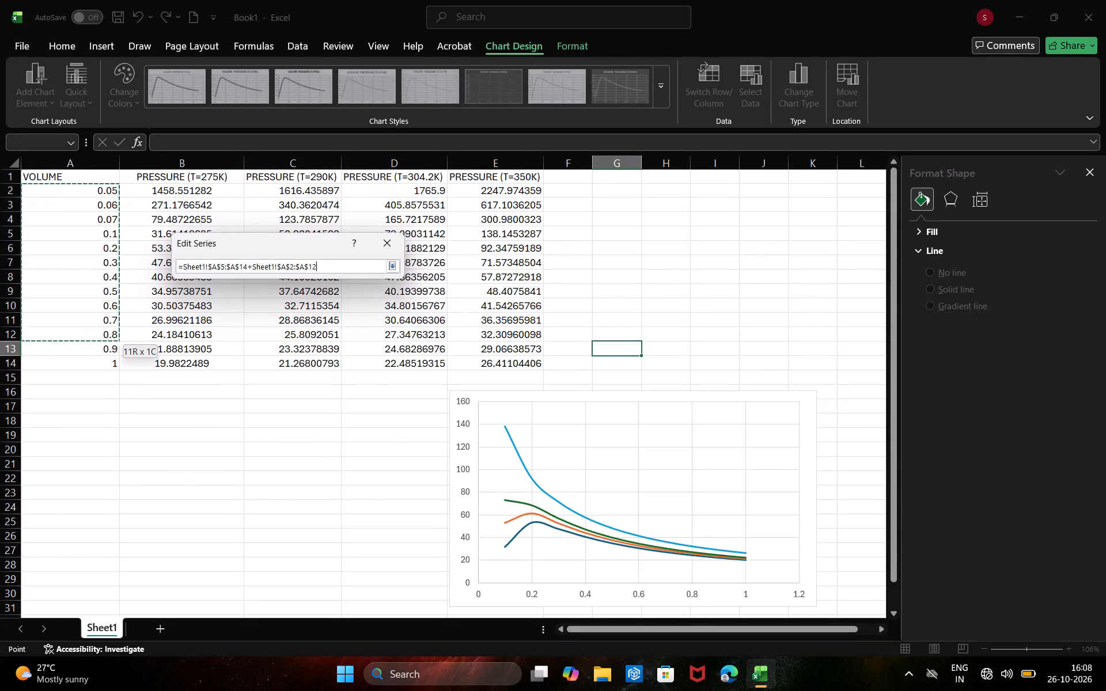
drag(71, 335, 71, 356)
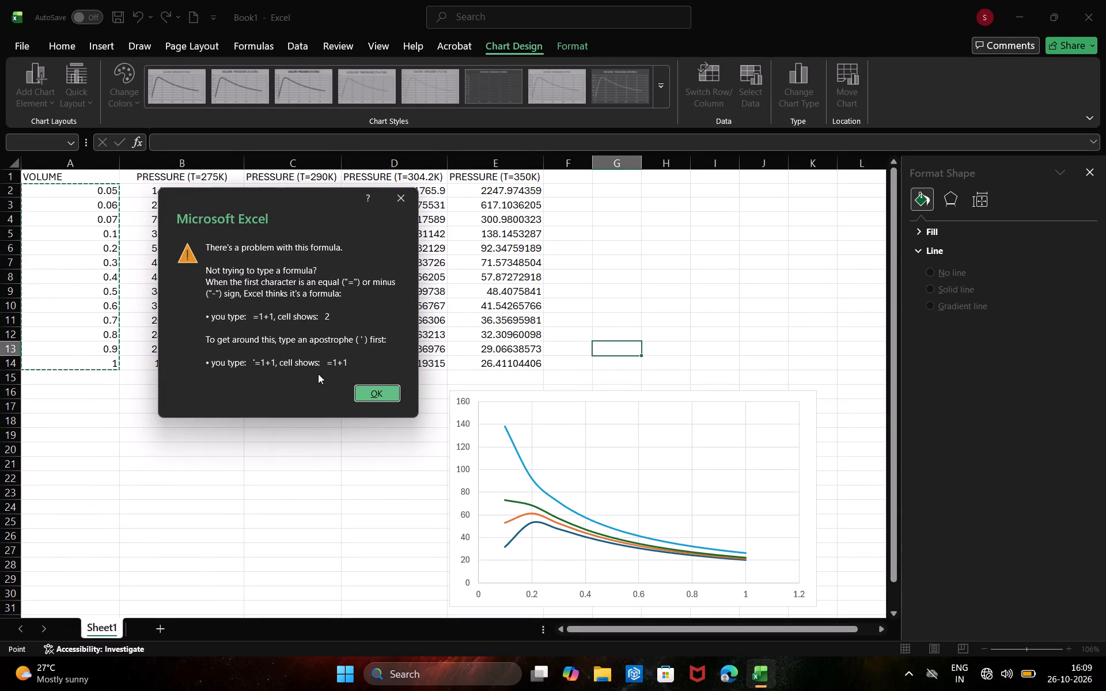
click(378, 386)
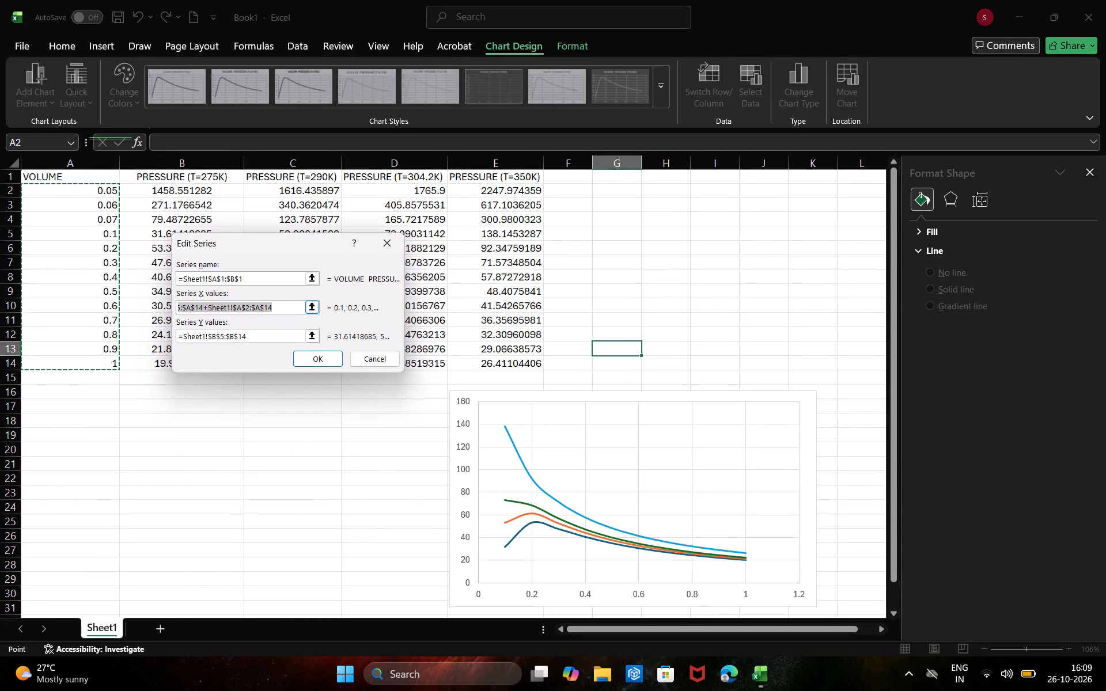
key(BackSpace)
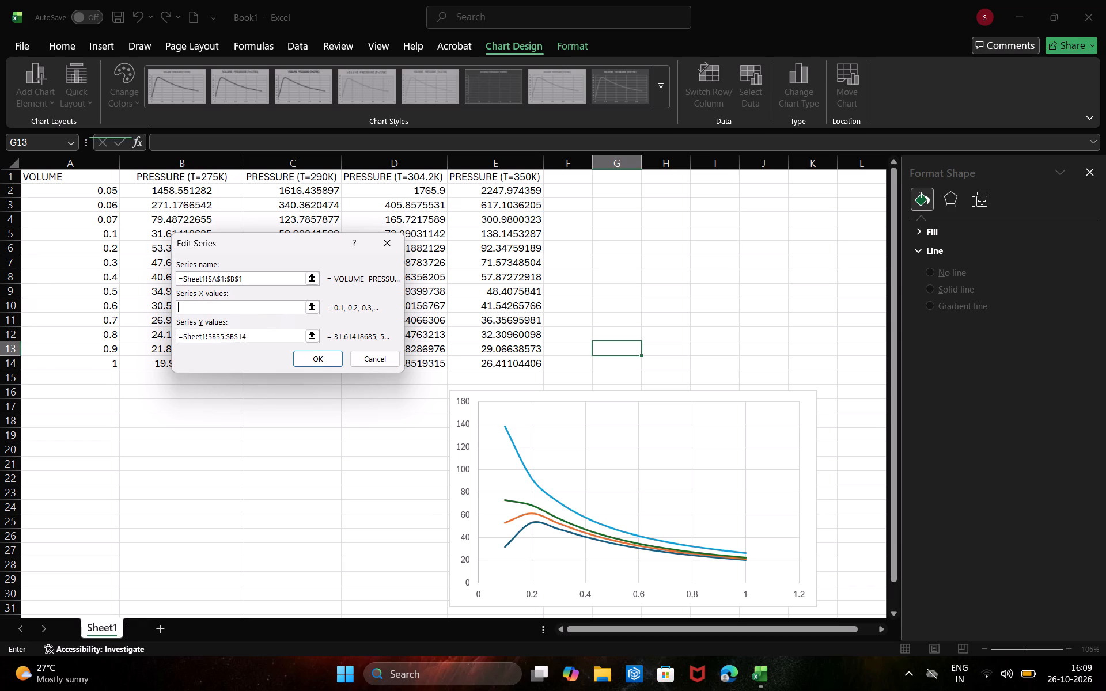
drag(95, 193, 105, 341)
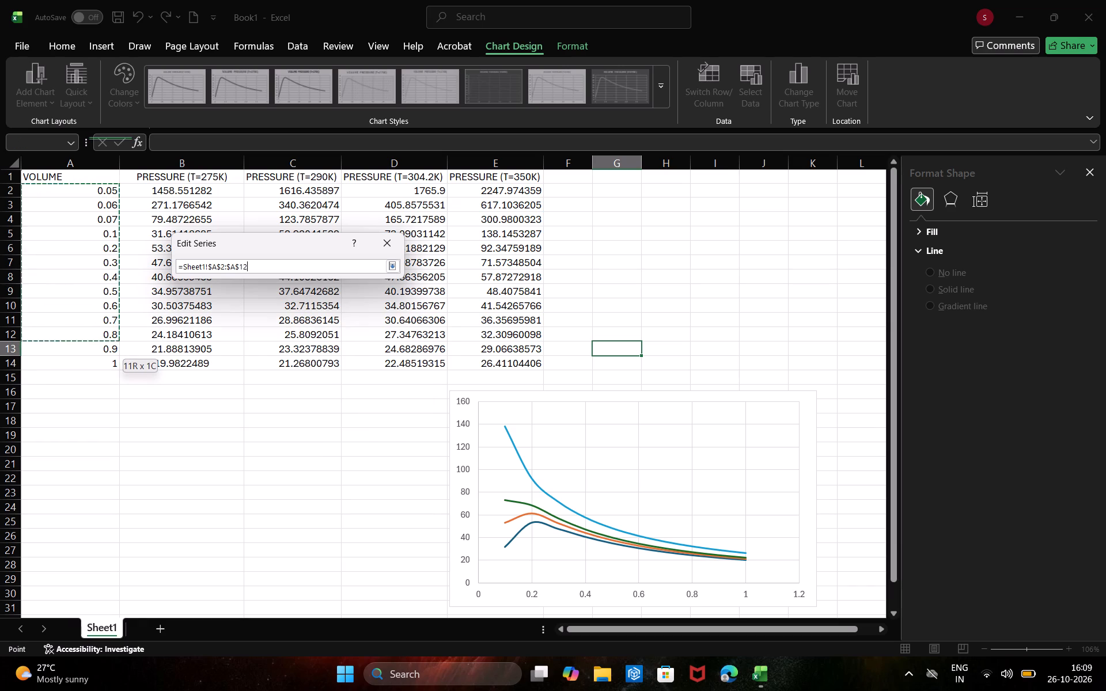
drag(105, 341, 107, 365)
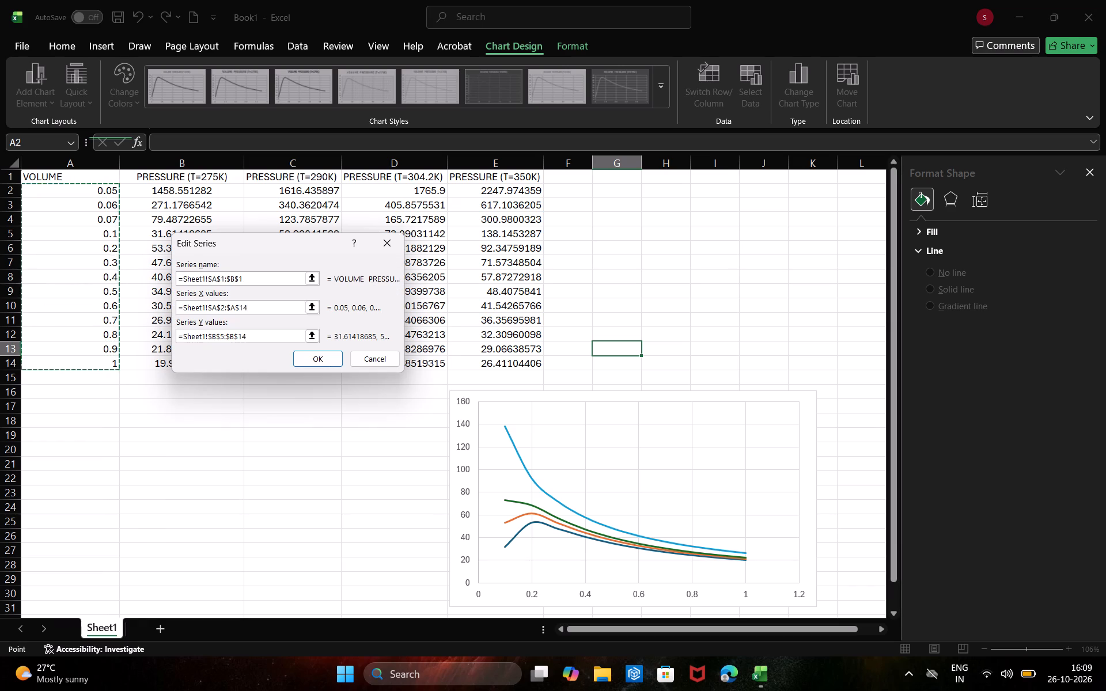
Set the T=275K series' Y values to the pressure range B2:B14 on Sheet1 and apply the data source change.
drag(233, 242, 188, 407)
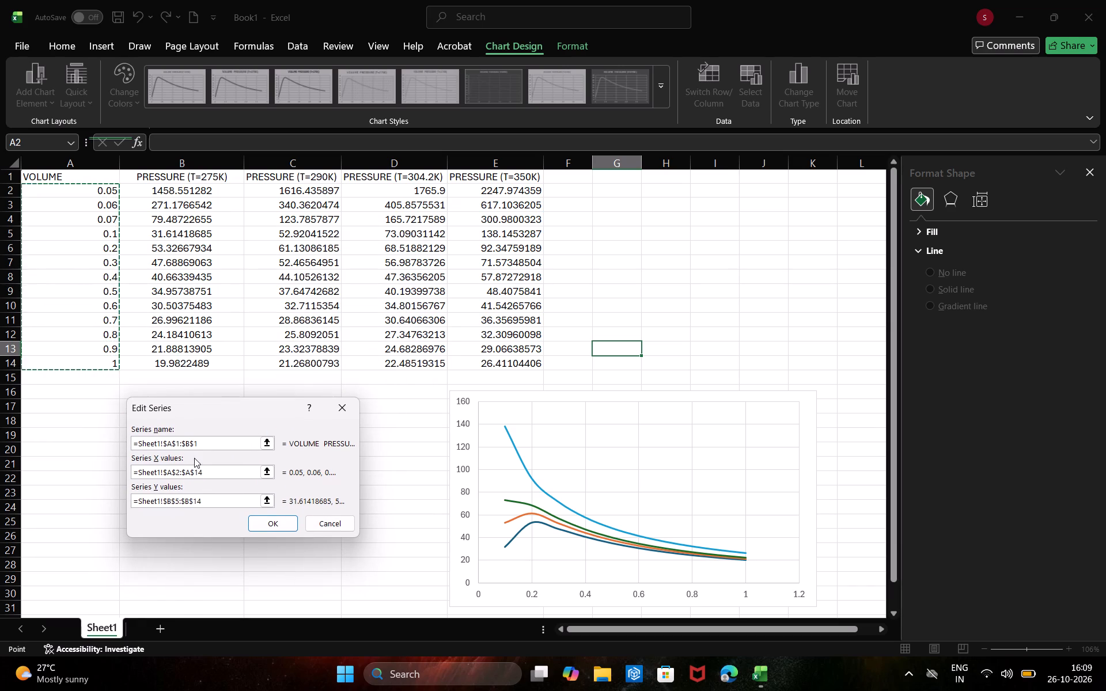
click(207, 498)
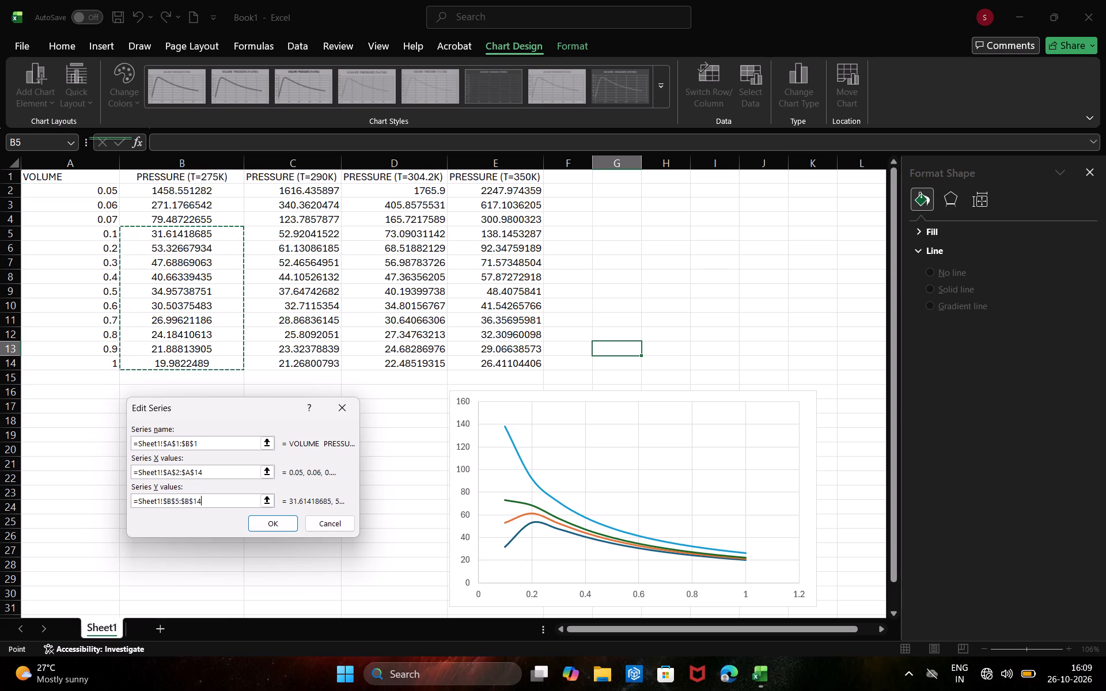
key(BackSpace)
key(BackSpace)
key(BackSpace)
key(BackSpace)
key(BackSpace)
key(BackSpace)
key(BackSpace)
key(BackSpace)
key(BackSpace)
key(BackSpace)
key(BackSpace)
key(BackSpace)
key(BackSpace)
key(BackSpace)
key(BackSpace)
key(BackSpace)
key(BackSpace)
key(BackSpace)
key(BackSpace)
key(BackSpace)
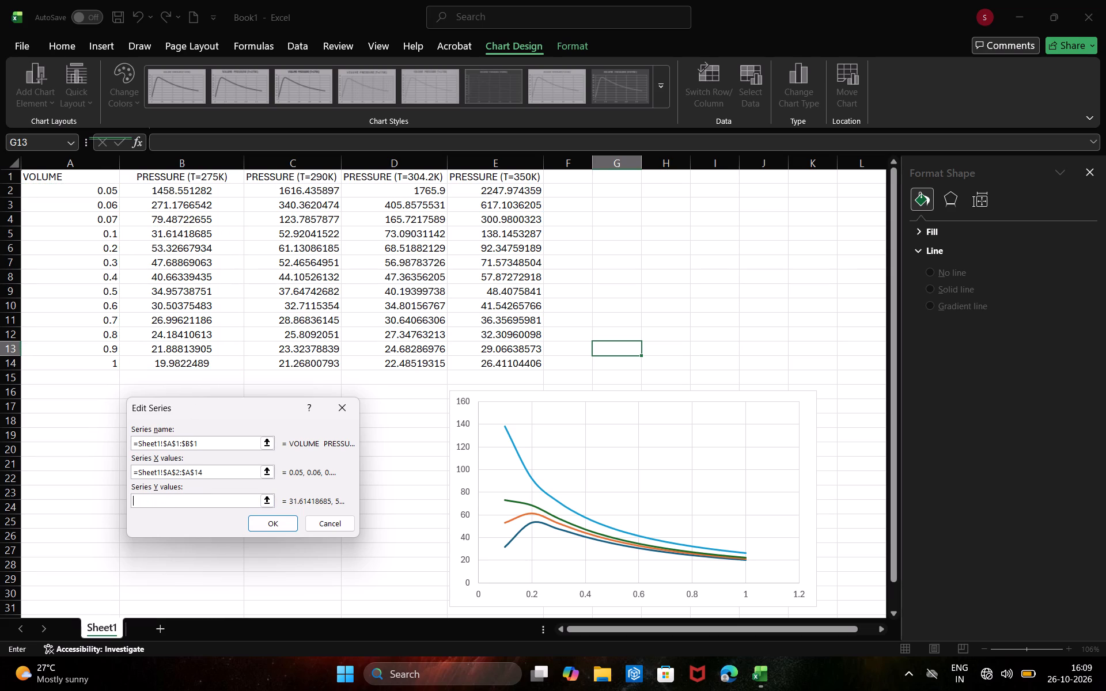
drag(197, 193, 193, 350)
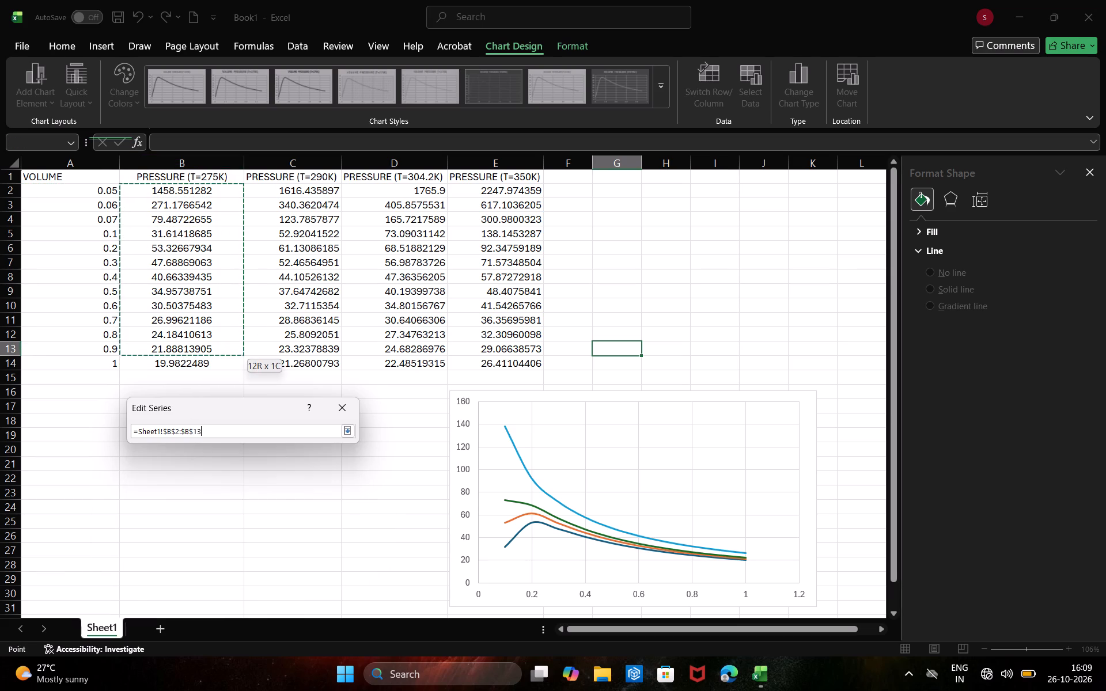
drag(193, 350, 193, 362)
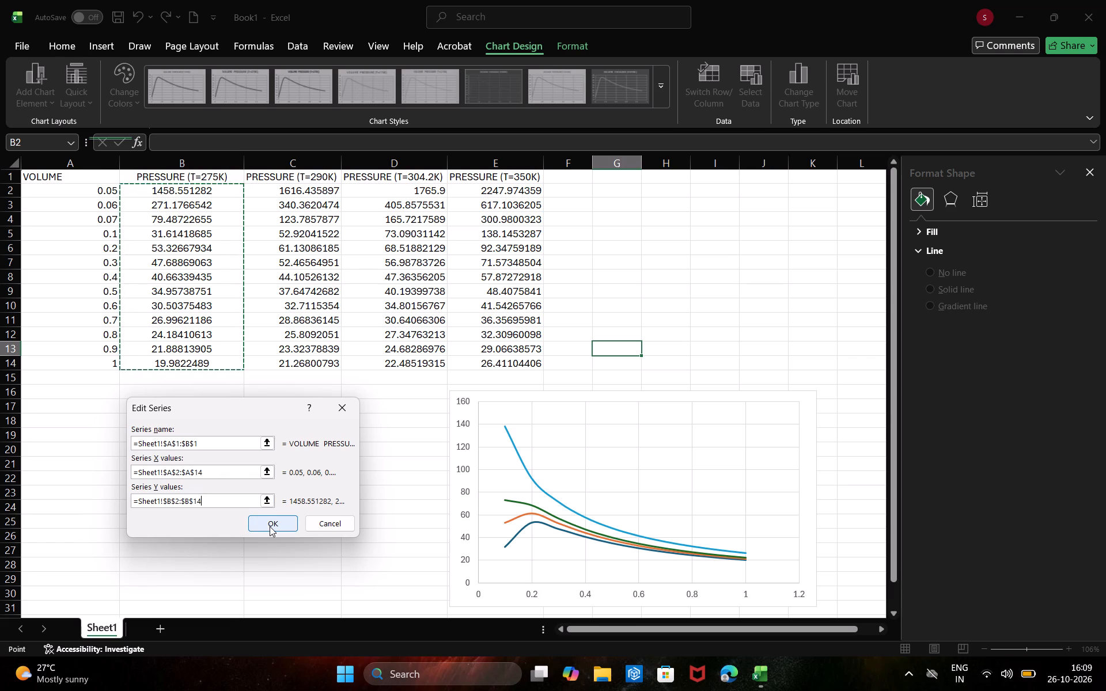
click(270, 526)
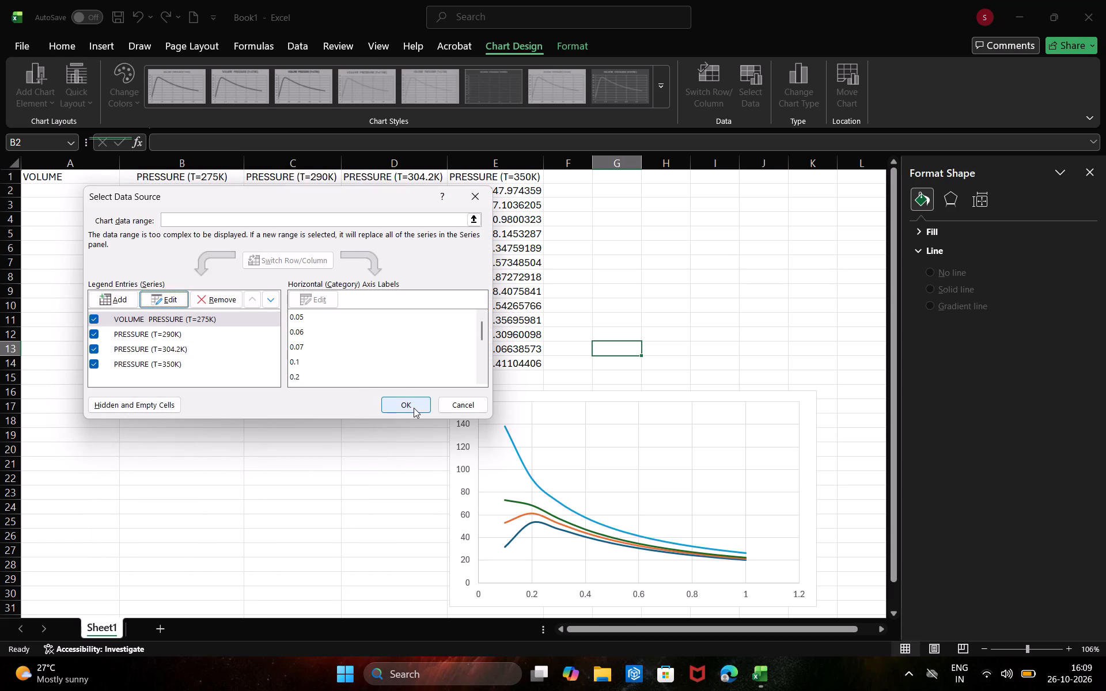
click(414, 408)
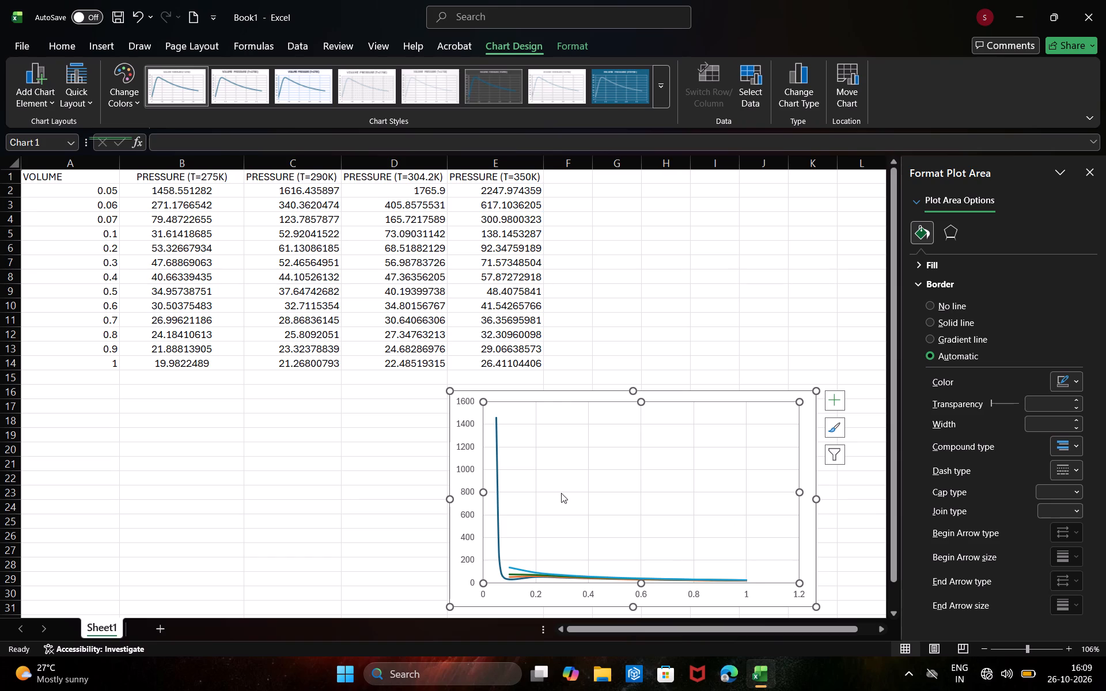
Edit the chart's T=290K series so its X values use the volume range A2:A14 on Sheet1.
click(745, 85)
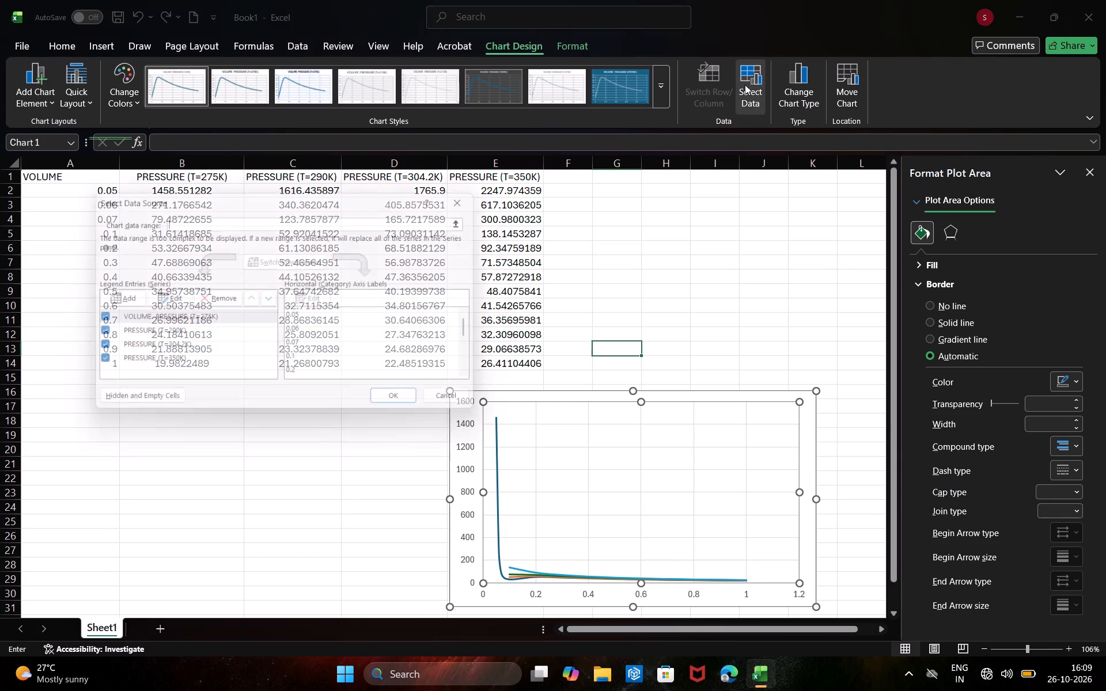
click(174, 333)
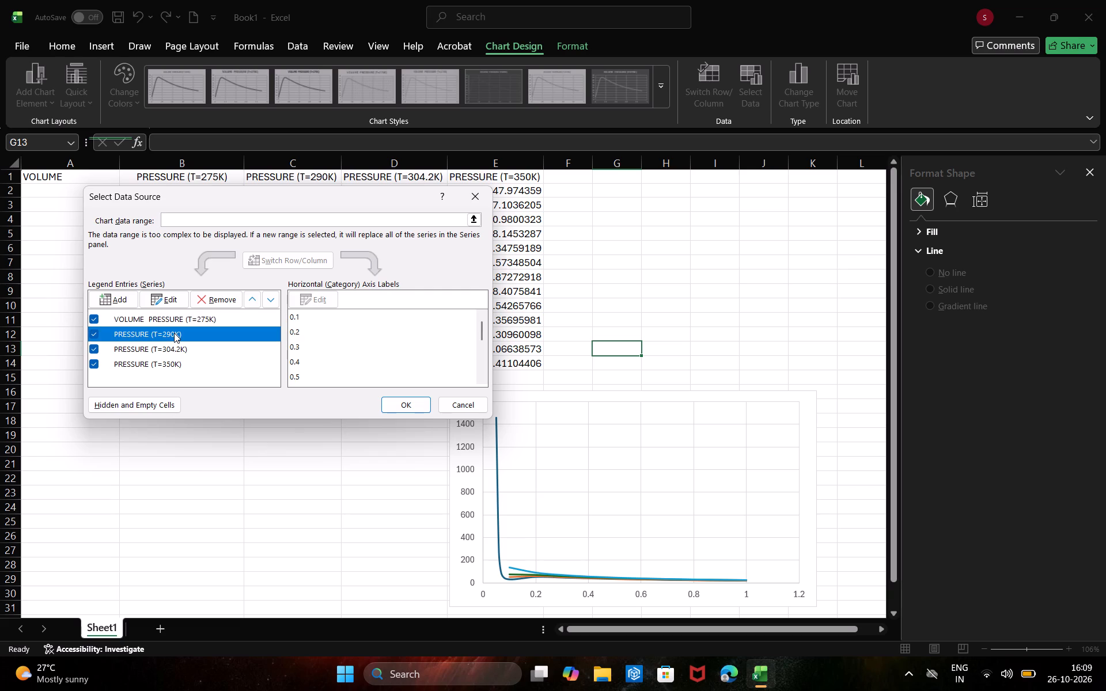
click(174, 333)
click(172, 301)
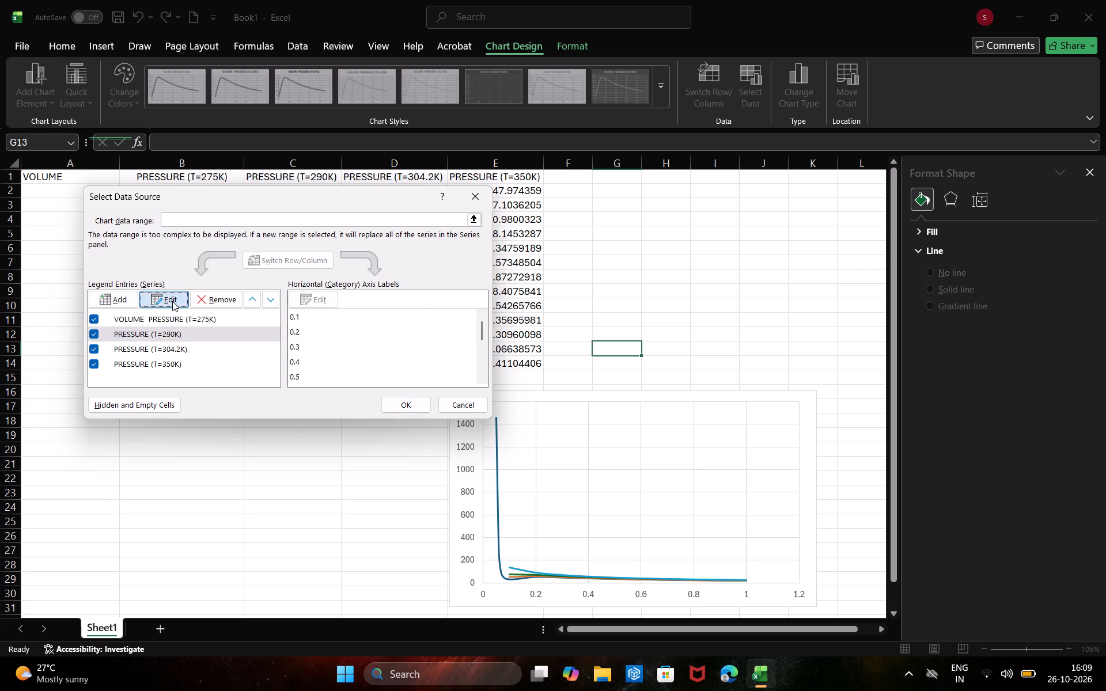
click(263, 306)
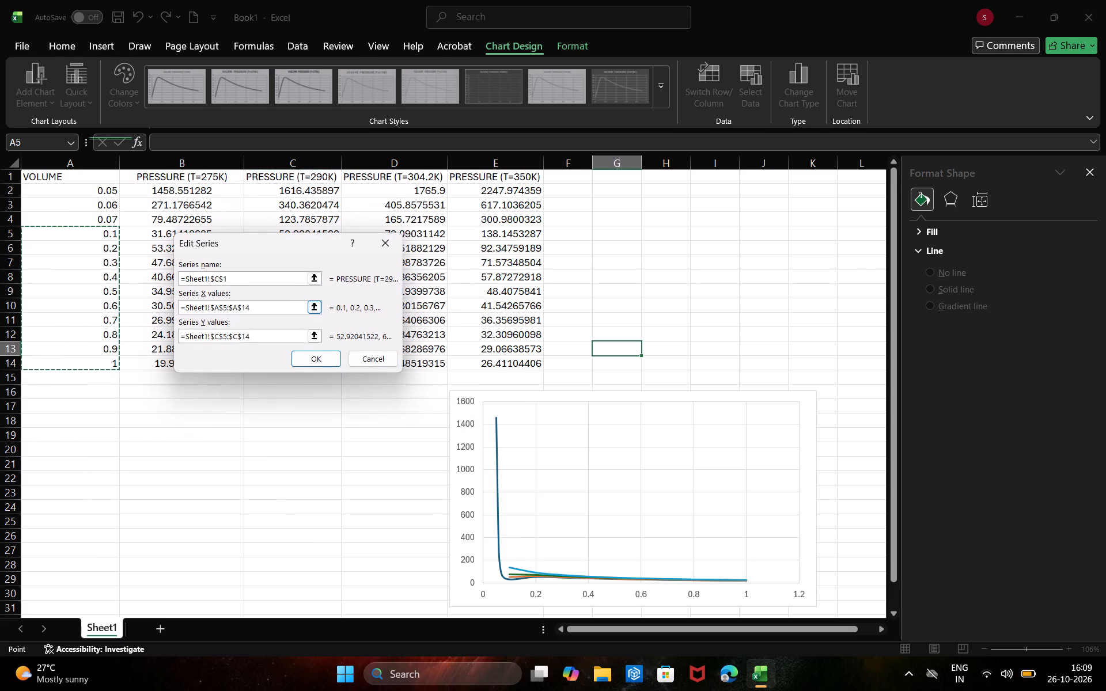
key(BackSpace)
key(BackSpace)
key(BackSpace)
key(BackSpace)
key(BackSpace)
key(BackSpace)
key(BackSpace)
key(BackSpace)
key(BackSpace)
key(BackSpace)
key(BackSpace)
key(BackSpace)
key(BackSpace)
key(BackSpace)
key(BackSpace)
key(BackSpace)
key(BackSpace)
key(BackSpace)
key(BackSpace)
key(BackSpace)
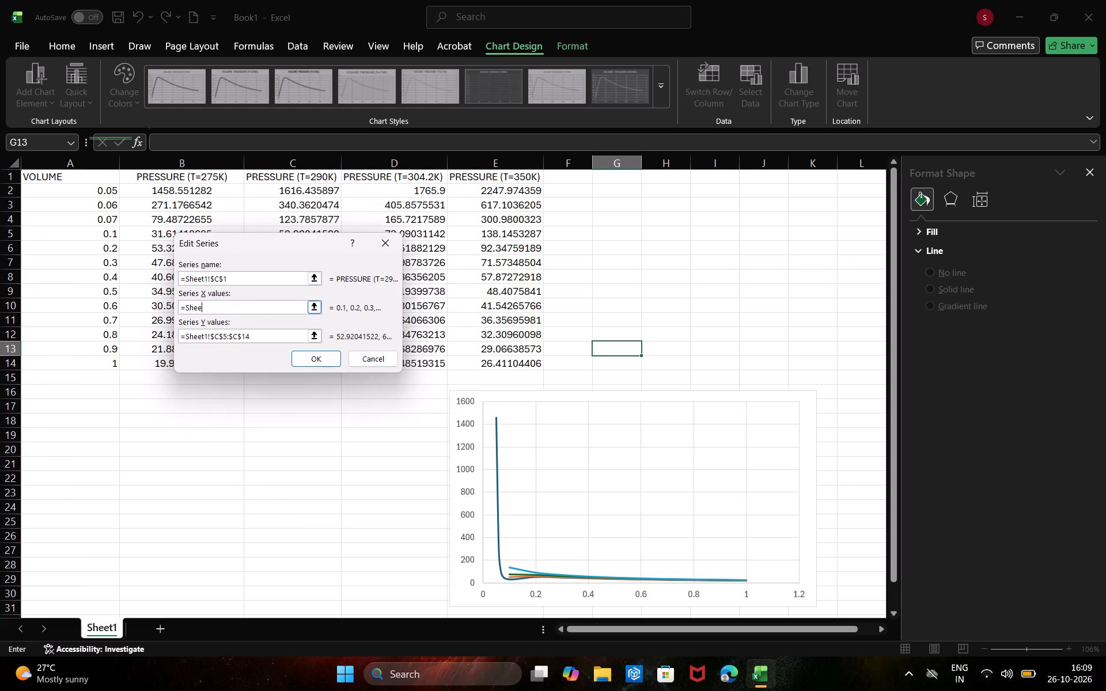
drag(113, 193, 113, 194)
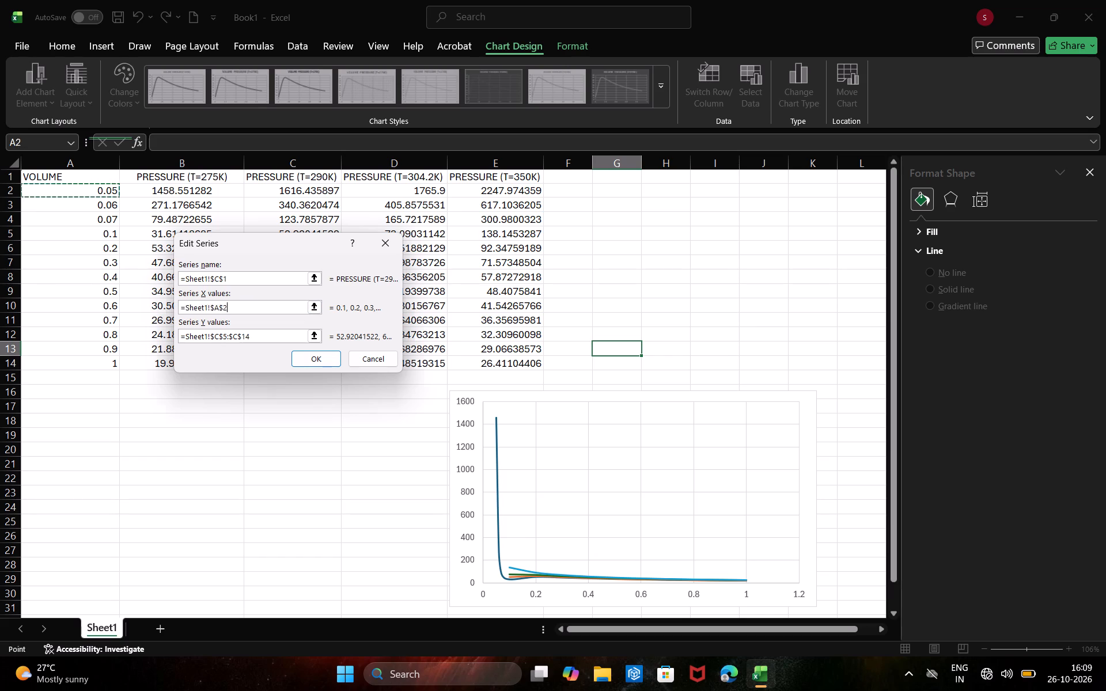
drag(113, 194, 108, 362)
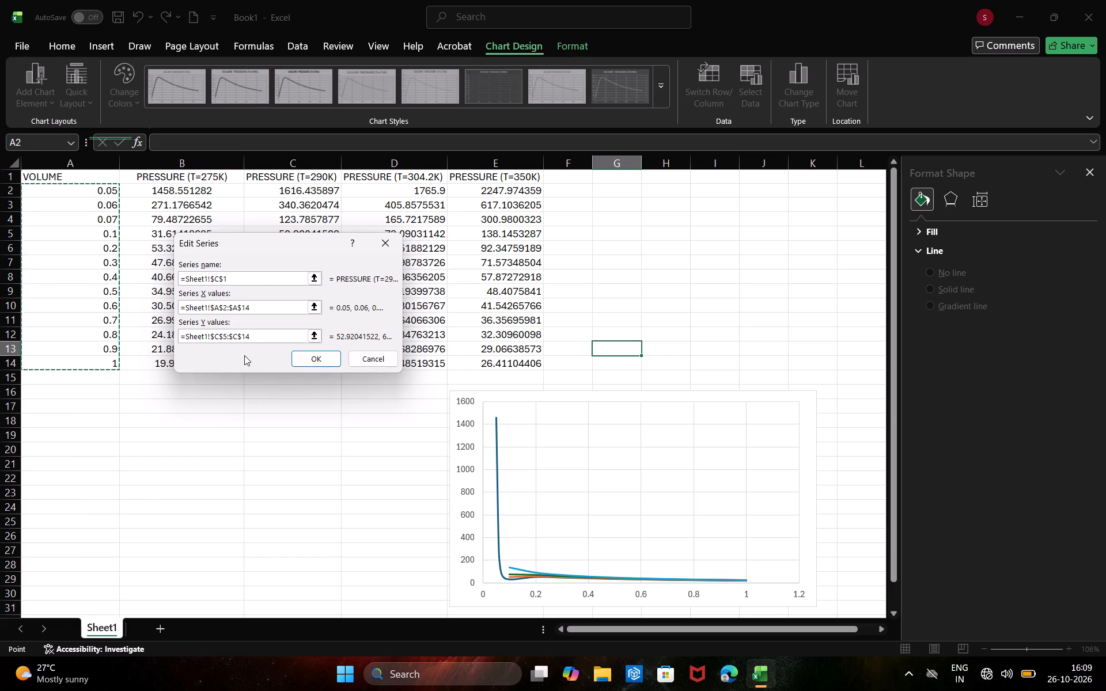
Set the T=290K series' Y values to the pressure range C2:C14 on Sheet1 and apply the data source change.
click(255, 332)
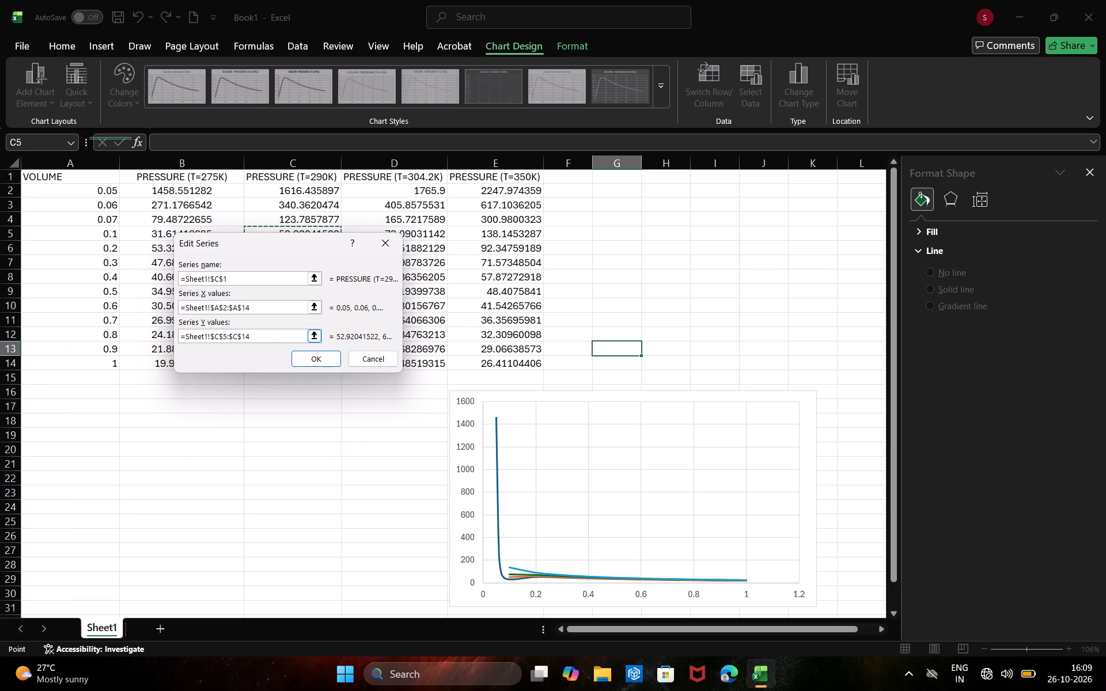
key(BackSpace)
key(BackSpace)
key(BackSpace)
key(BackSpace)
key(BackSpace)
key(BackSpace)
key(BackSpace)
key(BackSpace)
key(BackSpace)
key(BackSpace)
key(BackSpace)
key(BackSpace)
key(BackSpace)
key(BackSpace)
key(BackSpace)
key(BackSpace)
key(BackSpace)
key(BackSpace)
key(BackSpace)
key(BackSpace)
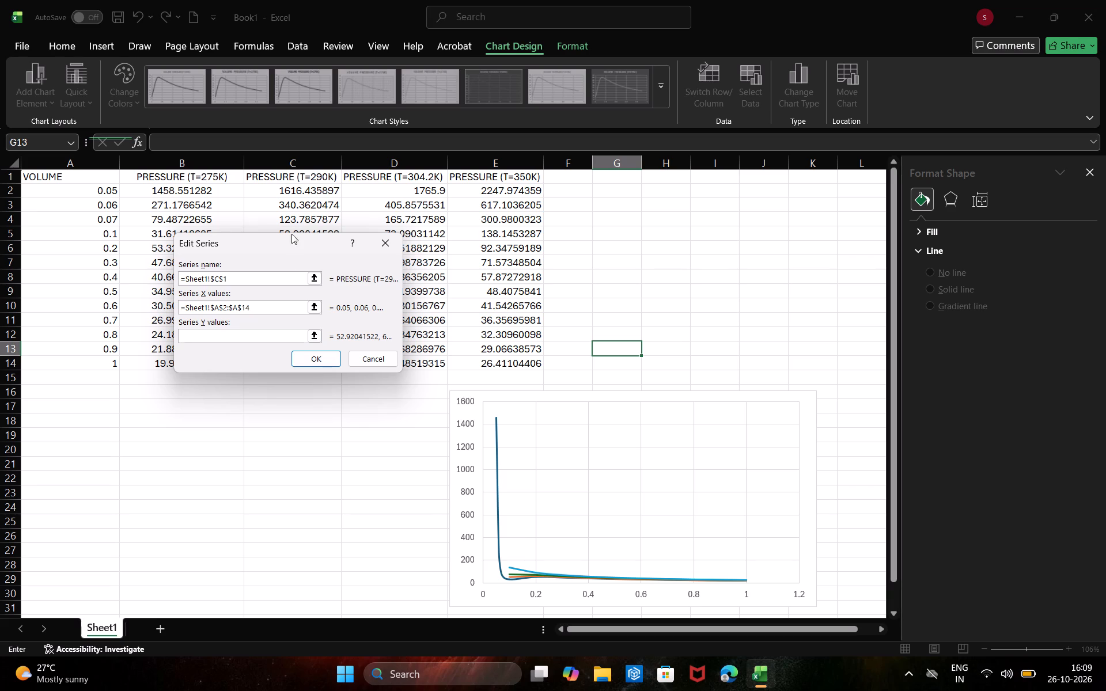
click(290, 236)
drag(290, 236, 222, 435)
drag(288, 242, 222, 431)
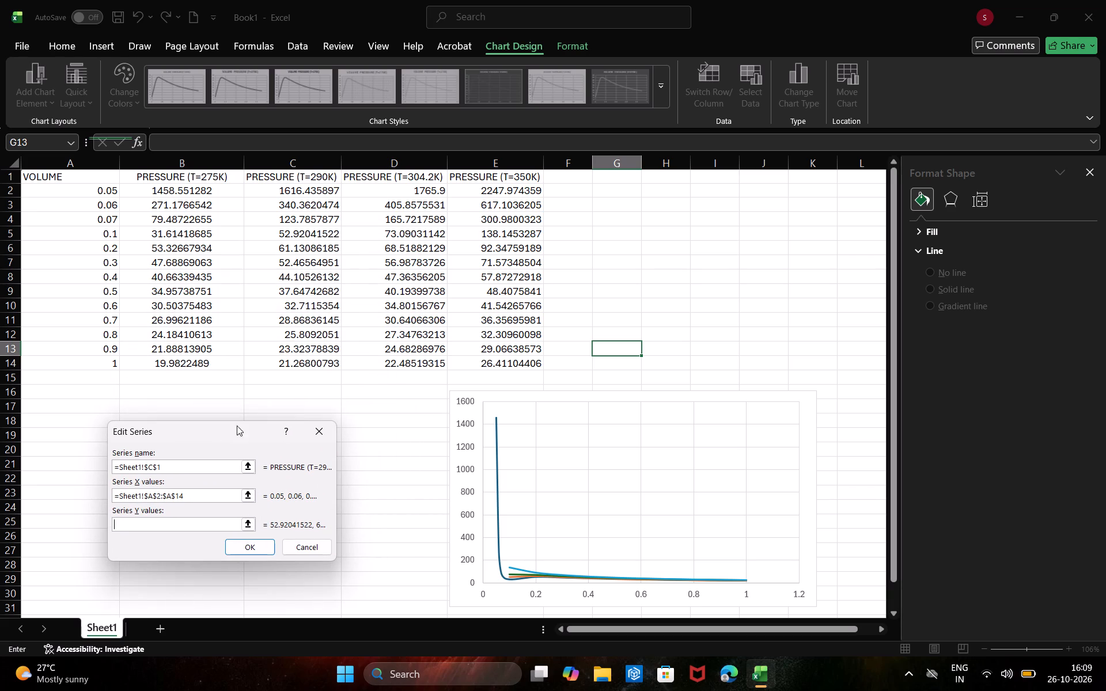
drag(297, 191, 300, 274)
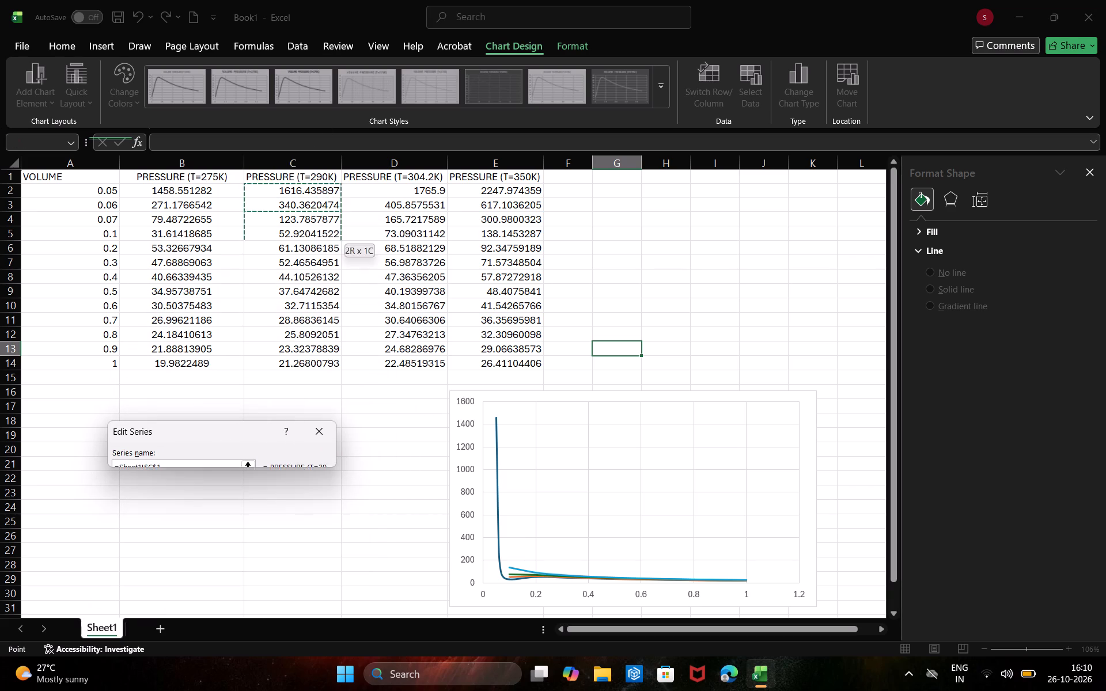
drag(300, 274, 298, 358)
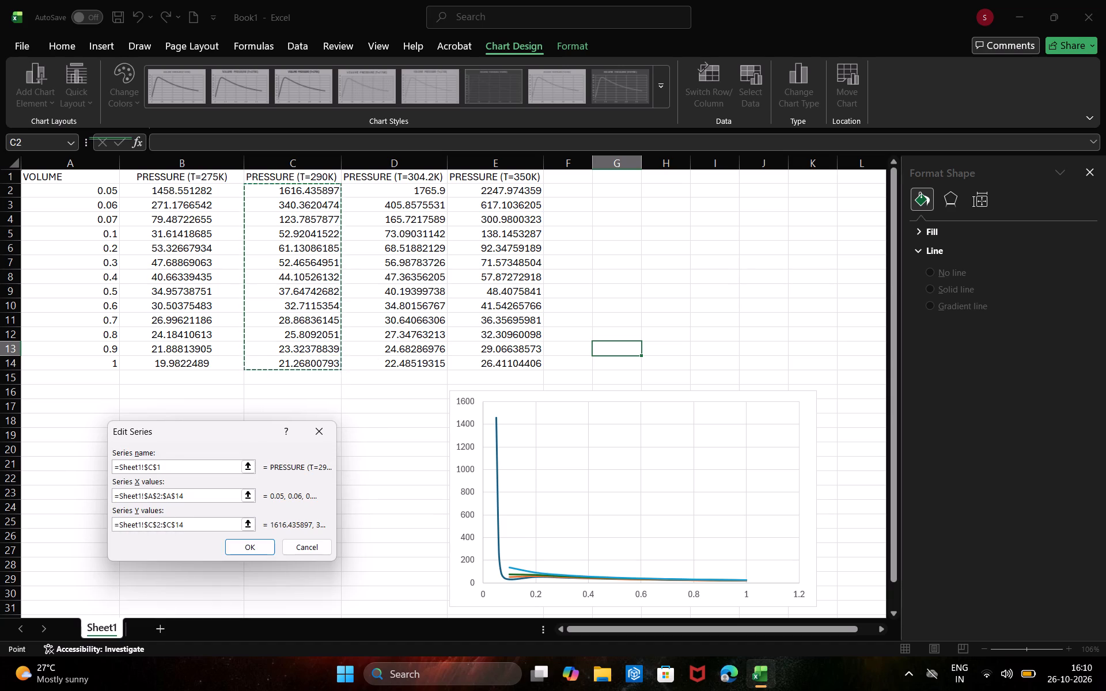
key(Return)
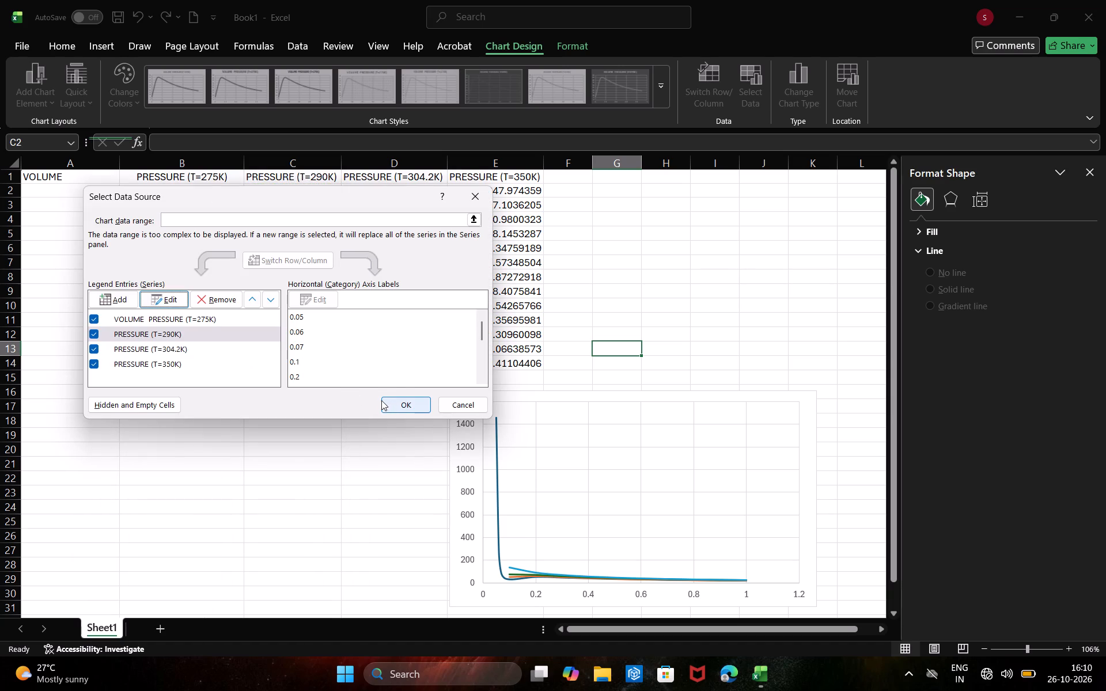
click(394, 403)
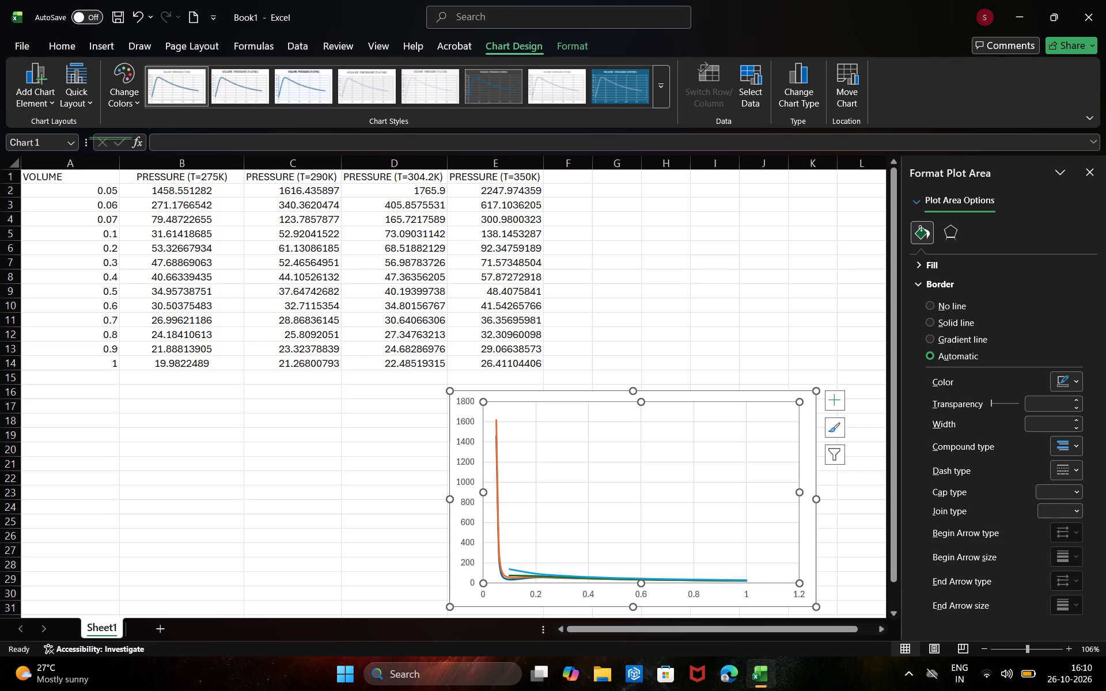
Edit the chart's T=304.2K series so its X values use the volume range A2:A14 on Sheet1.
click(755, 88)
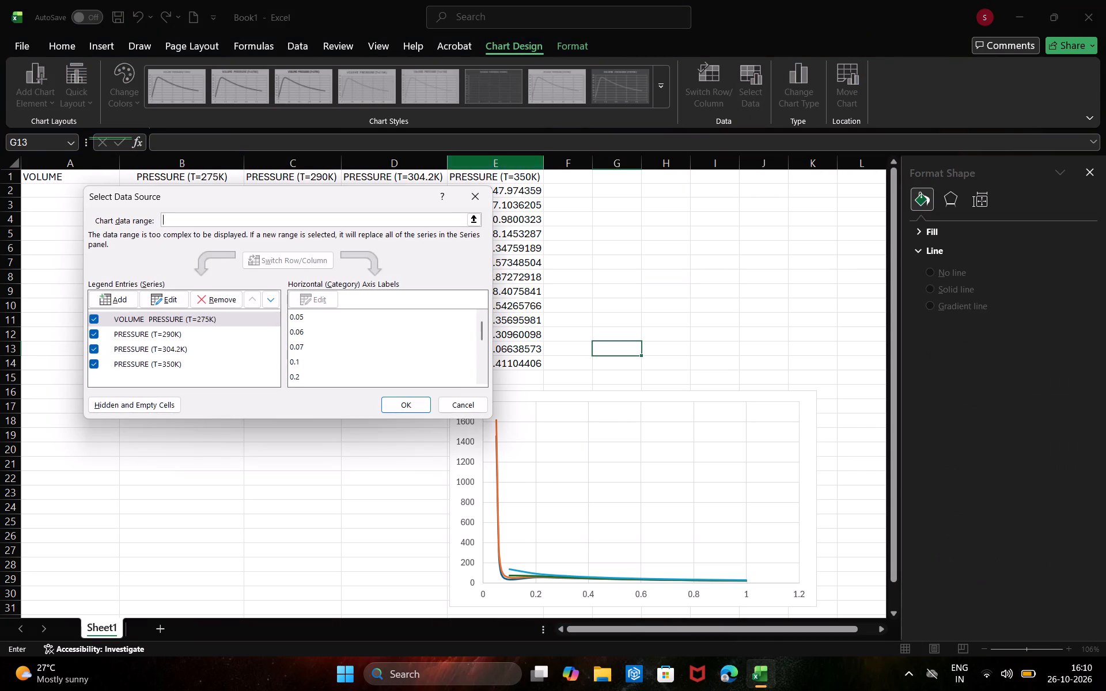
click(176, 348)
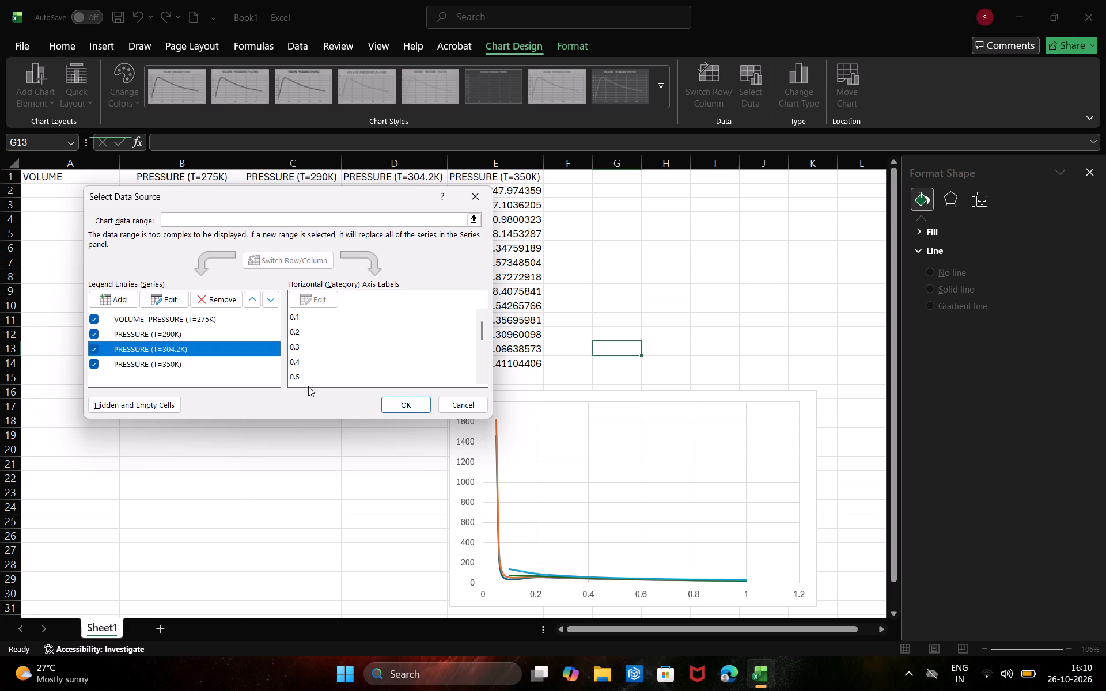
click(173, 299)
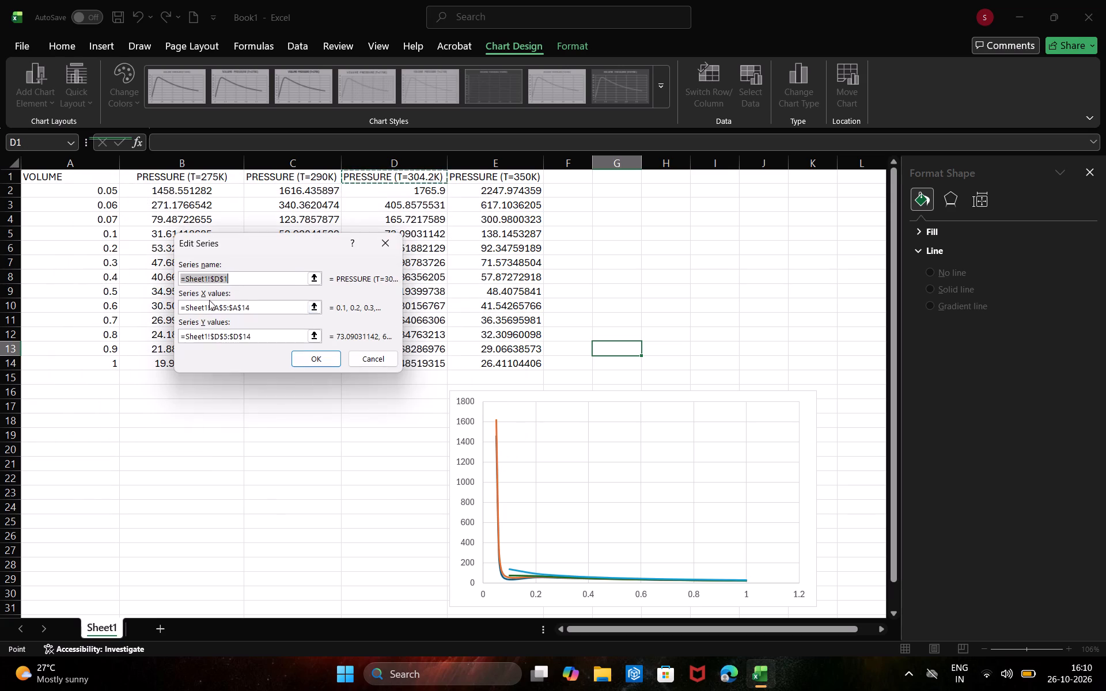
click(254, 309)
key(BackSpace)
key(BackSpace)
key(BackSpace)
key(BackSpace)
key(BackSpace)
key(BackSpace)
key(BackSpace)
key(BackSpace)
key(BackSpace)
key(BackSpace)
key(BackSpace)
key(BackSpace)
key(BackSpace)
key(BackSpace)
key(BackSpace)
key(BackSpace)
key(BackSpace)
key(BackSpace)
key(BackSpace)
key(BackSpace)
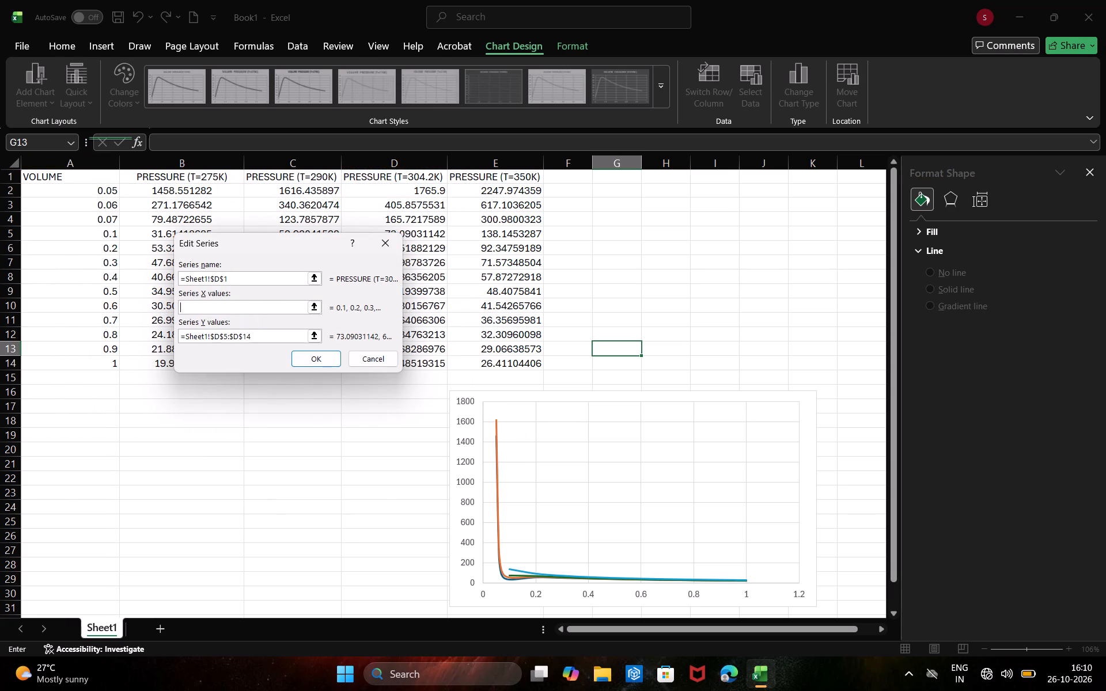
drag(111, 191, 87, 360)
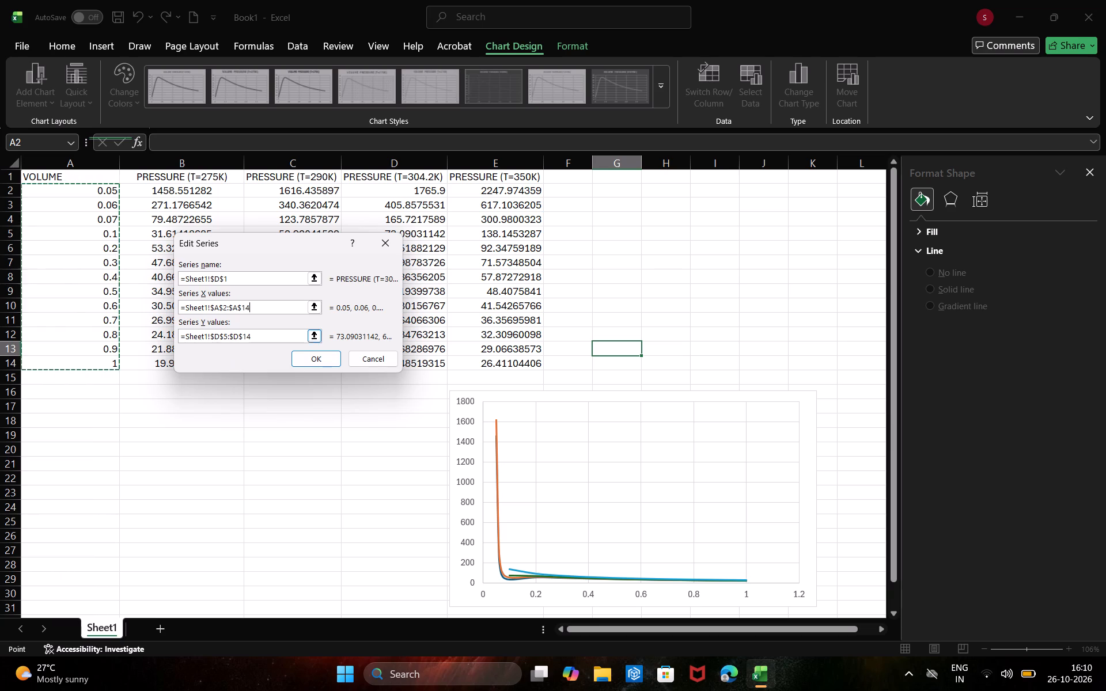
Set the T=304.2K series' Y values to the pressure range D2:D14 on Sheet1 and apply the data source change.
click(271, 340)
key(BackSpace)
key(BackSpace)
key(BackSpace)
key(BackSpace)
key(BackSpace)
key(BackSpace)
key(BackSpace)
key(BackSpace)
key(BackSpace)
key(BackSpace)
key(BackSpace)
key(BackSpace)
key(BackSpace)
key(BackSpace)
key(BackSpace)
key(BackSpace)
key(BackSpace)
key(BackSpace)
key(BackSpace)
key(BackSpace)
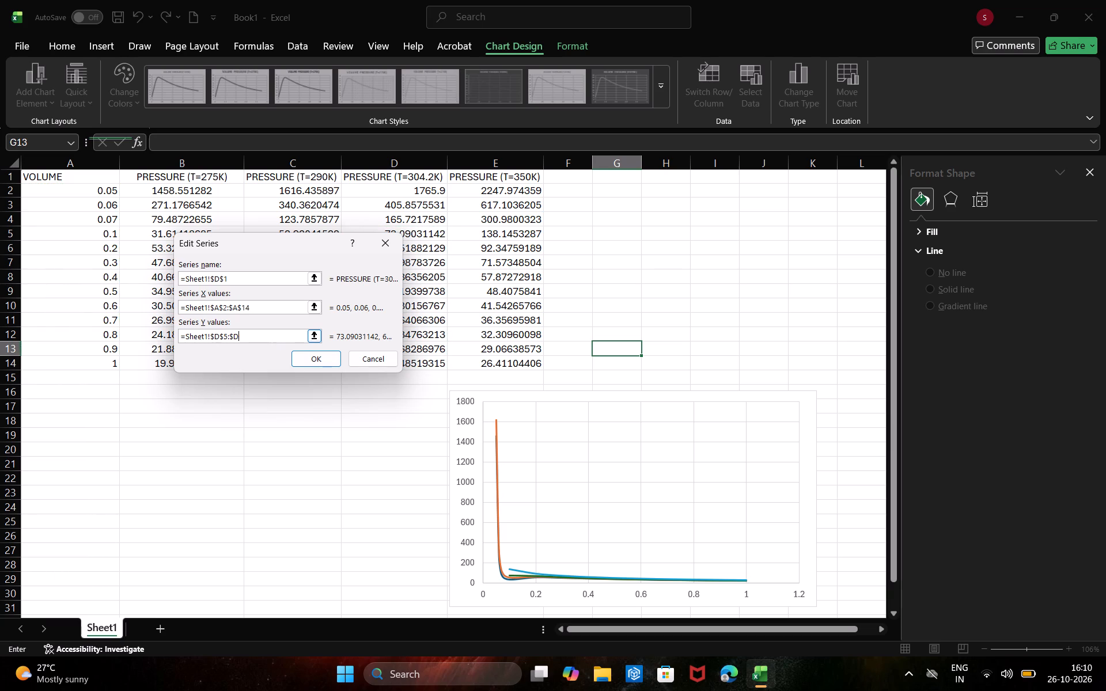
drag(295, 240, 255, 416)
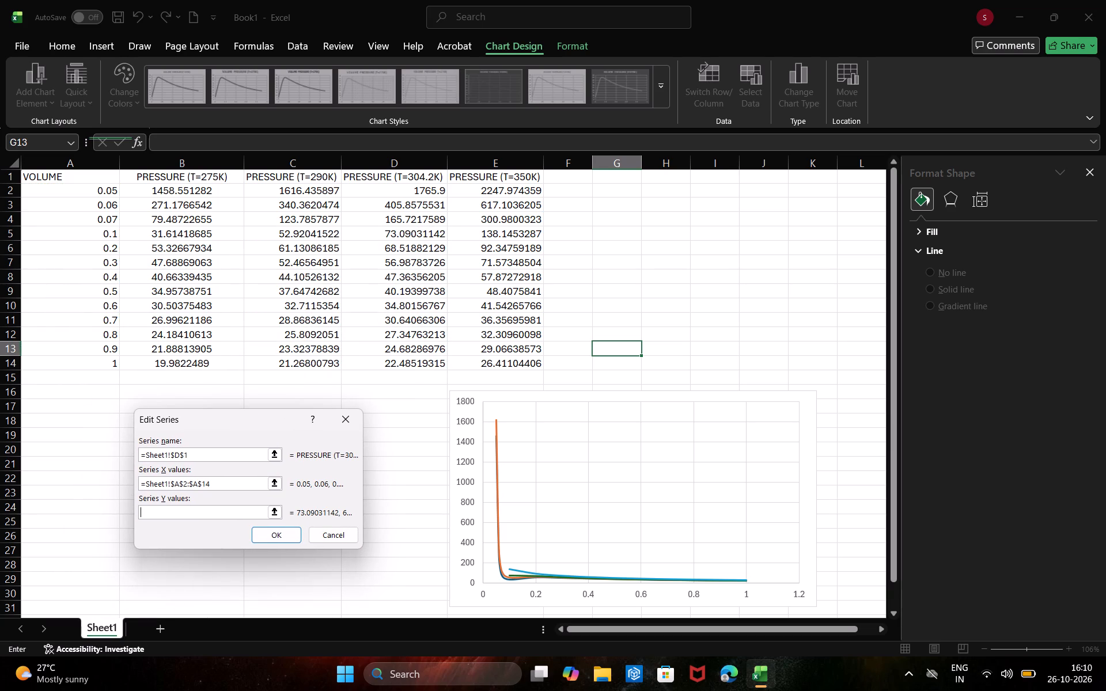
drag(424, 189, 426, 366)
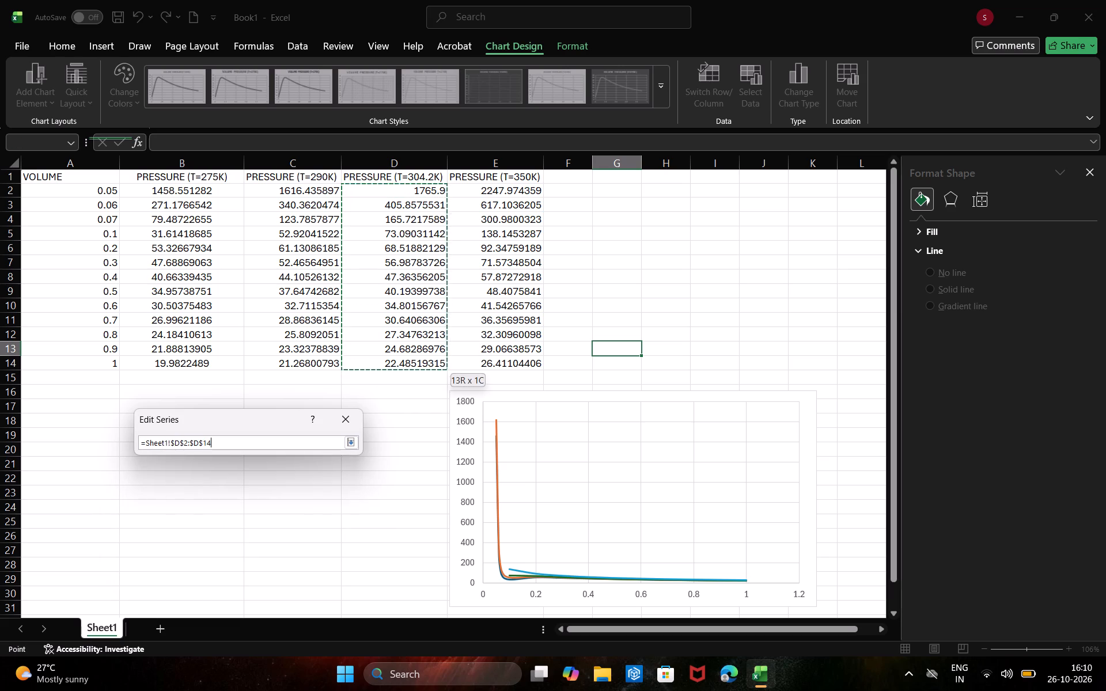
drag(426, 366, 426, 366)
key(Return)
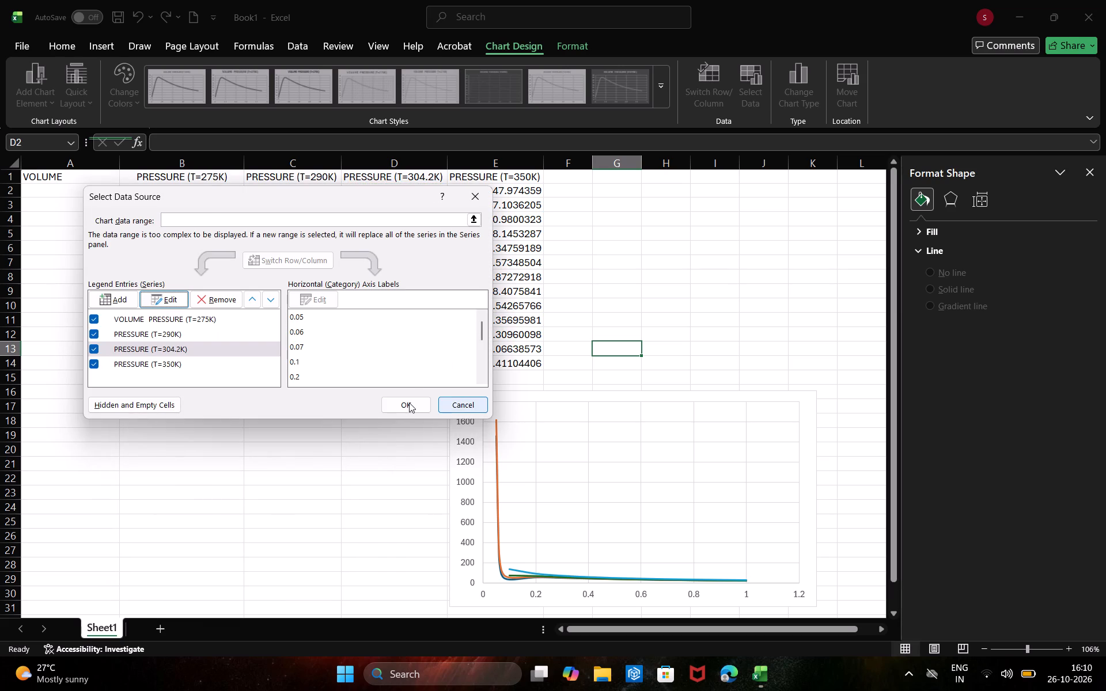
click(409, 403)
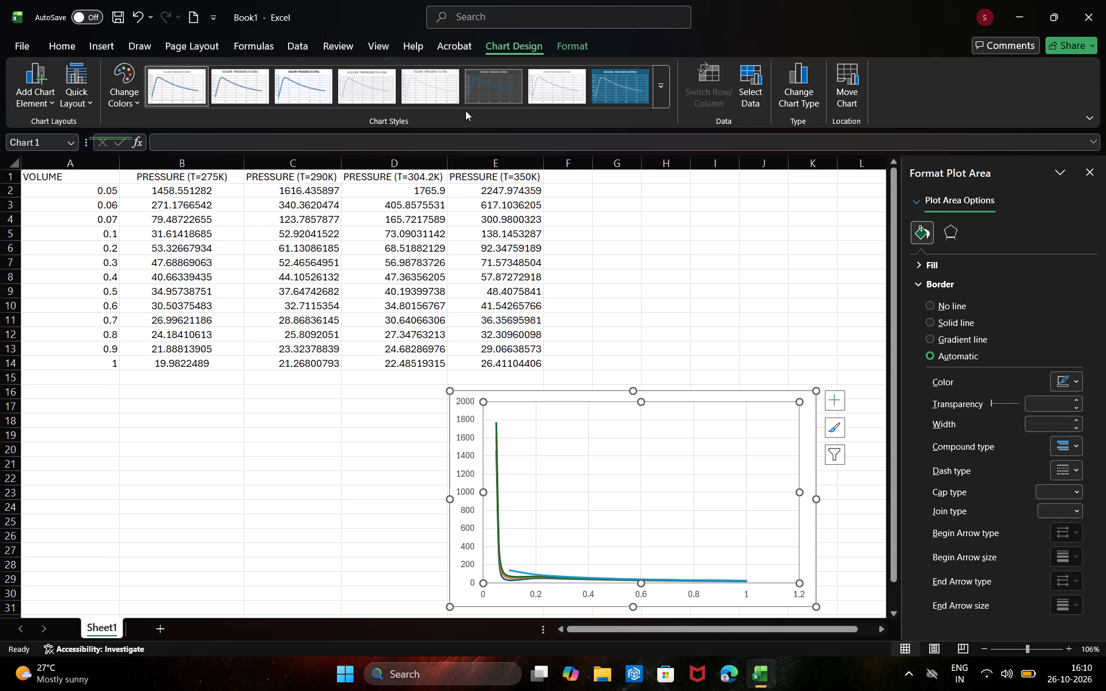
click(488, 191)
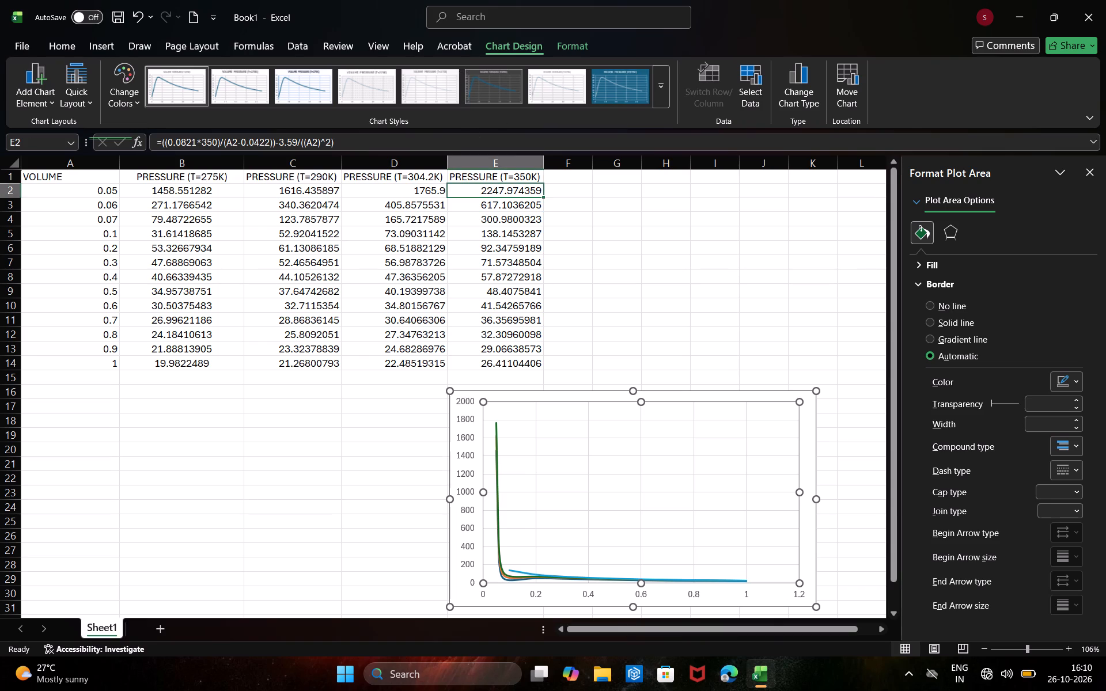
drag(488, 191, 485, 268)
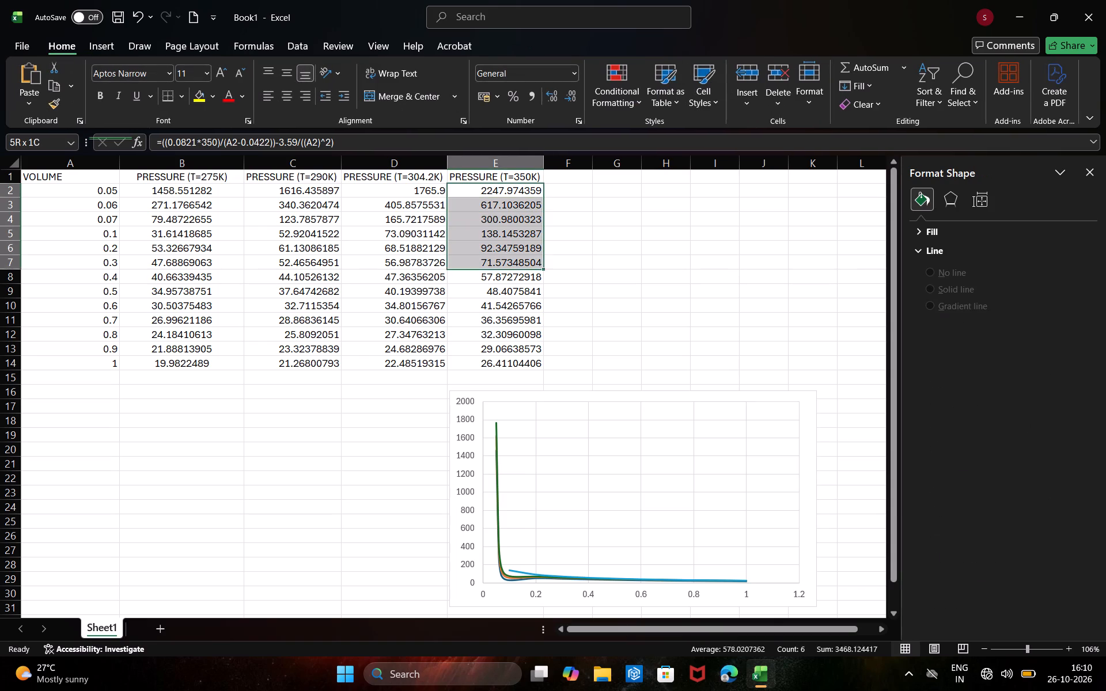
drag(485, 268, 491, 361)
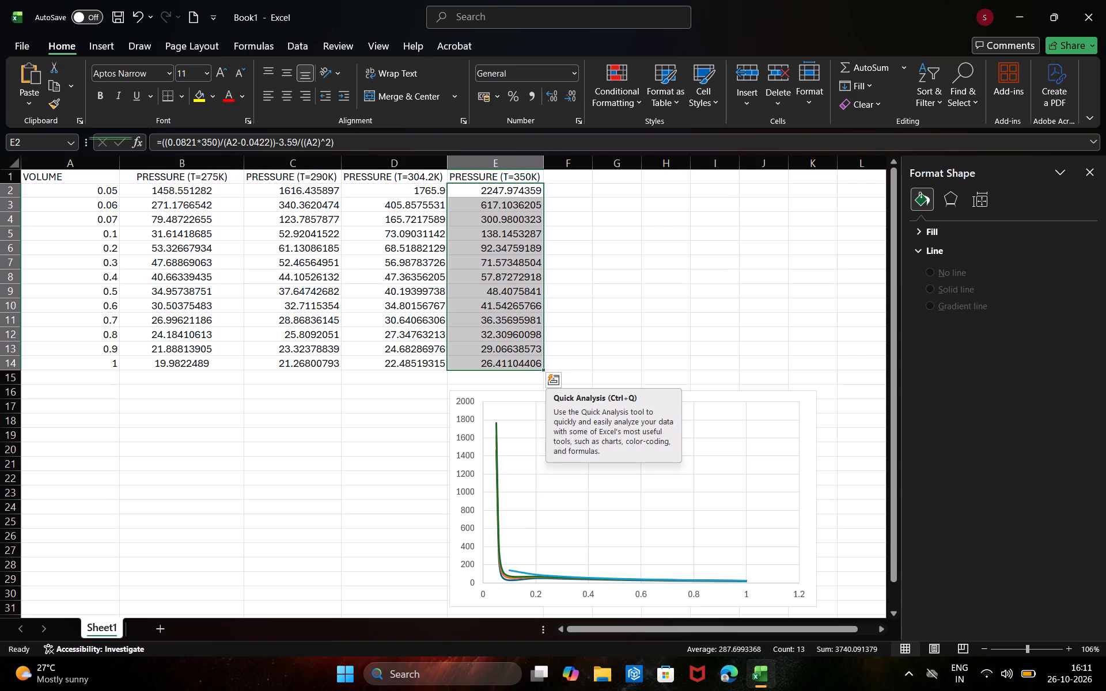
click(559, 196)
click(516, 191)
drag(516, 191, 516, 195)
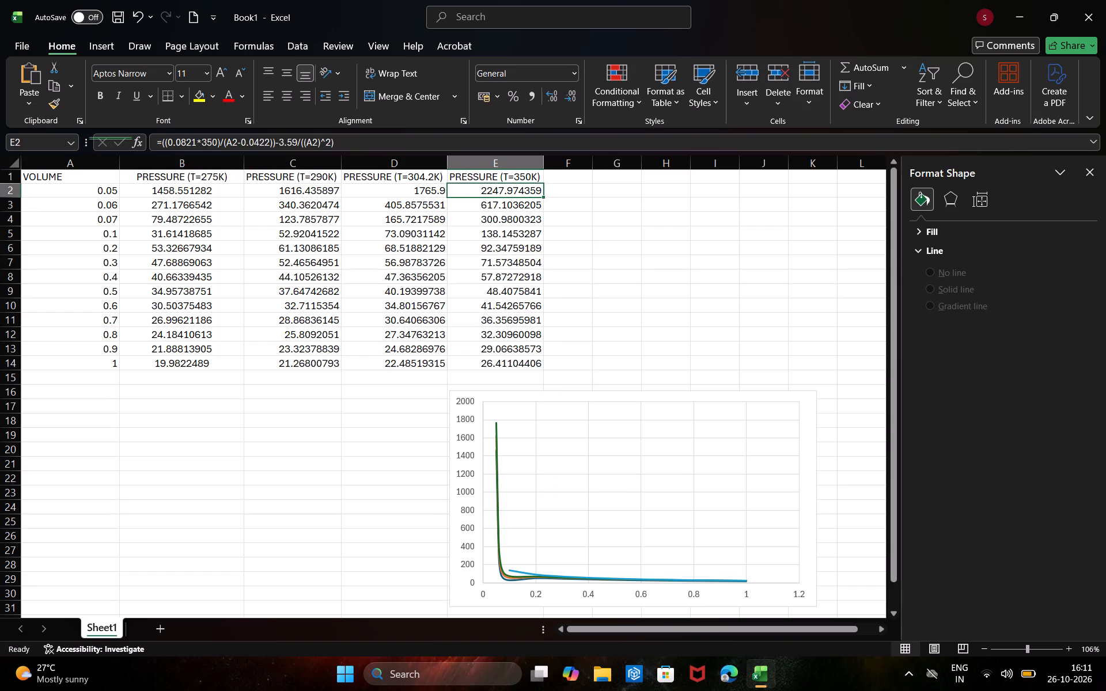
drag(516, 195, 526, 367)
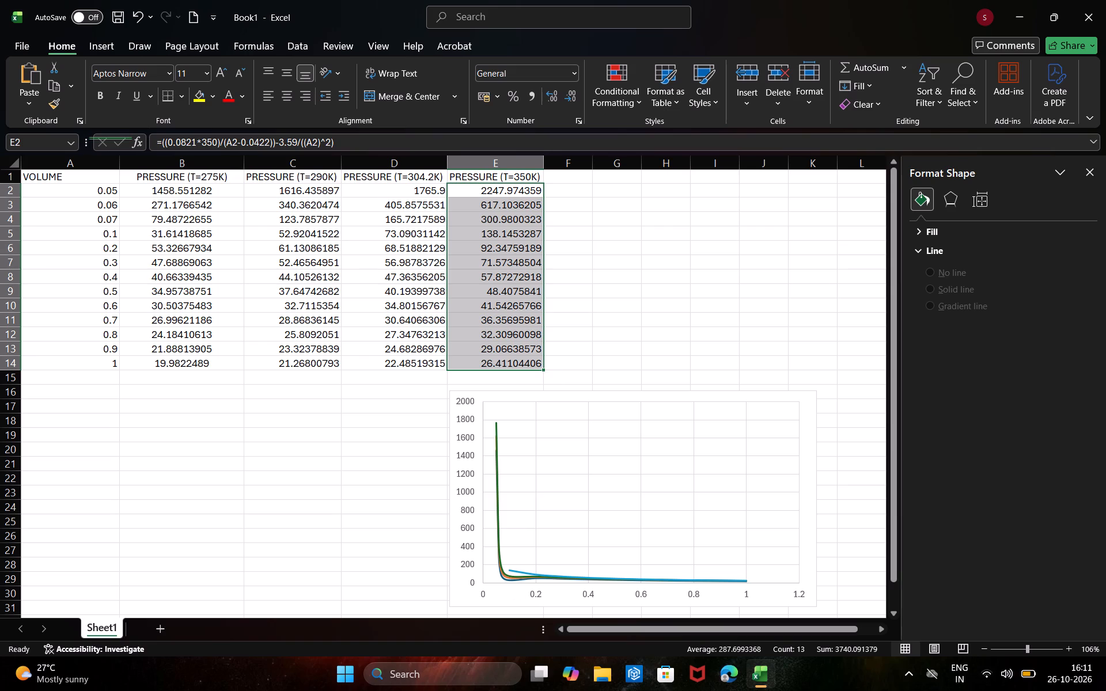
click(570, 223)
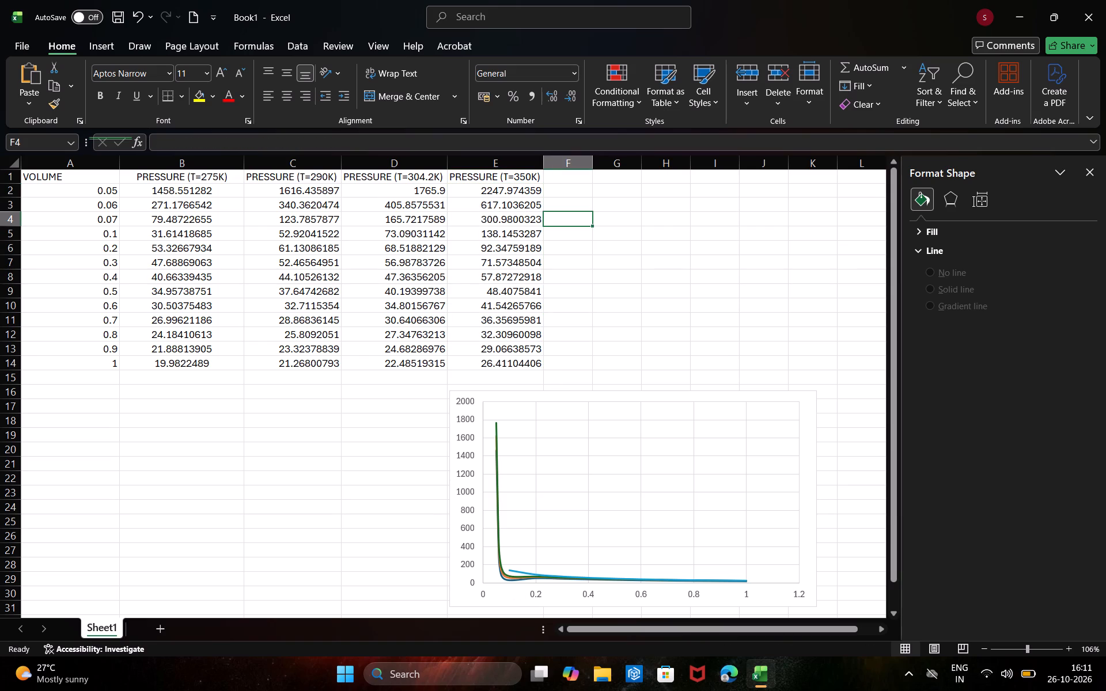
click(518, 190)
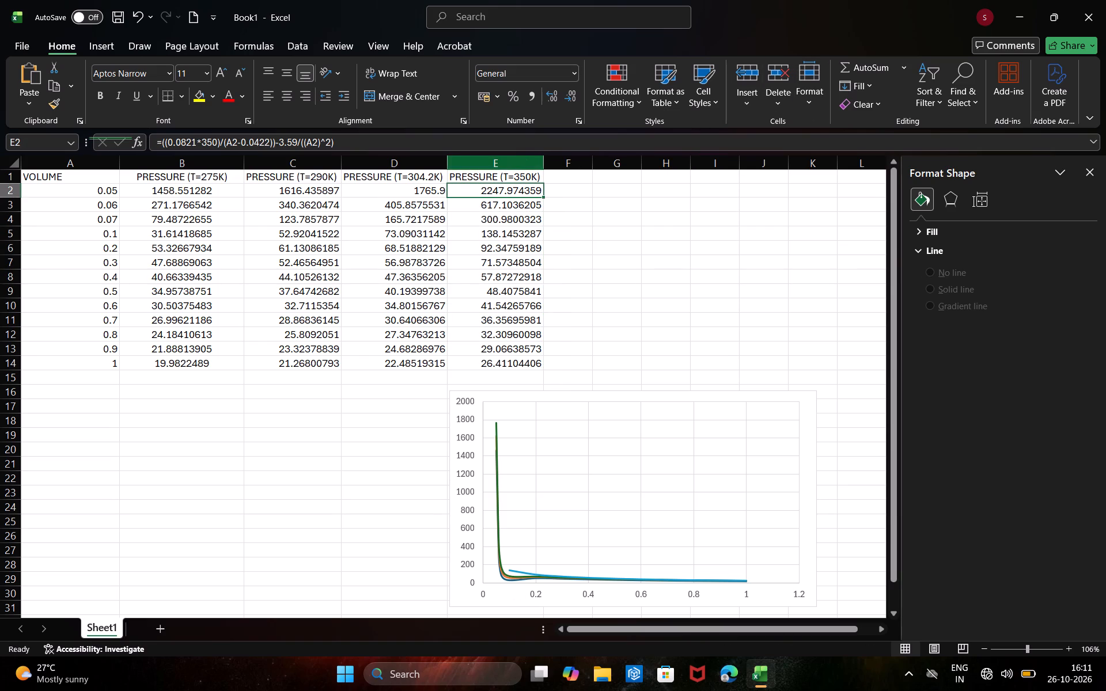
Edit the chart's T=350K series so its X values use the volume range A2:A14 on Sheet1.
click(657, 450)
double_click(657, 450)
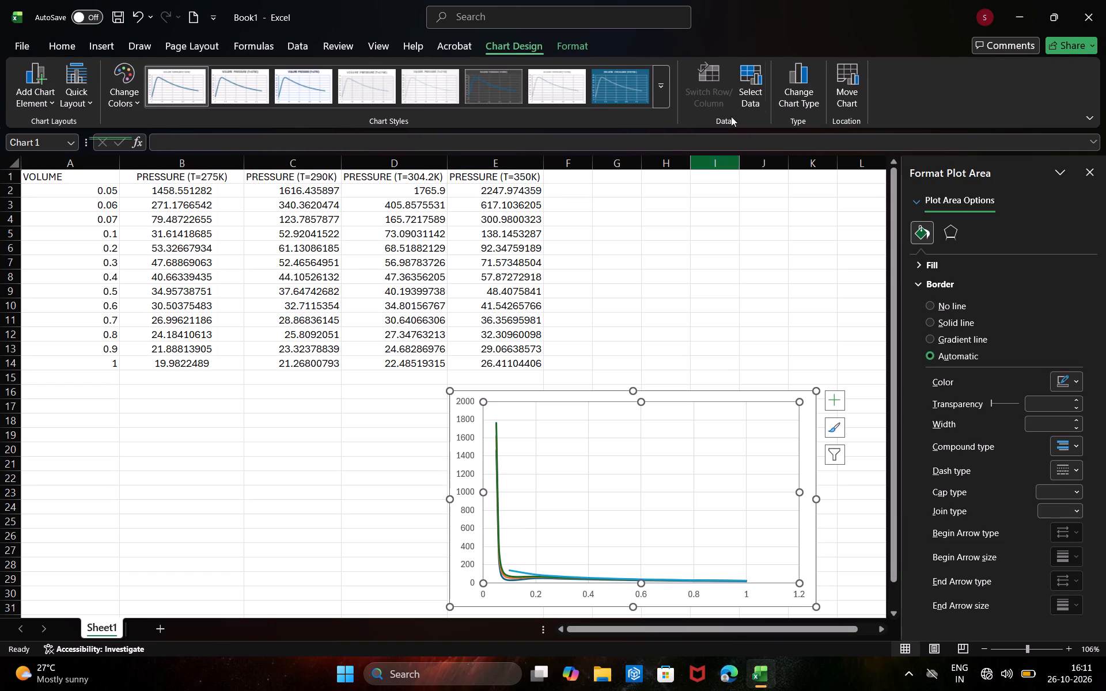
click(744, 107)
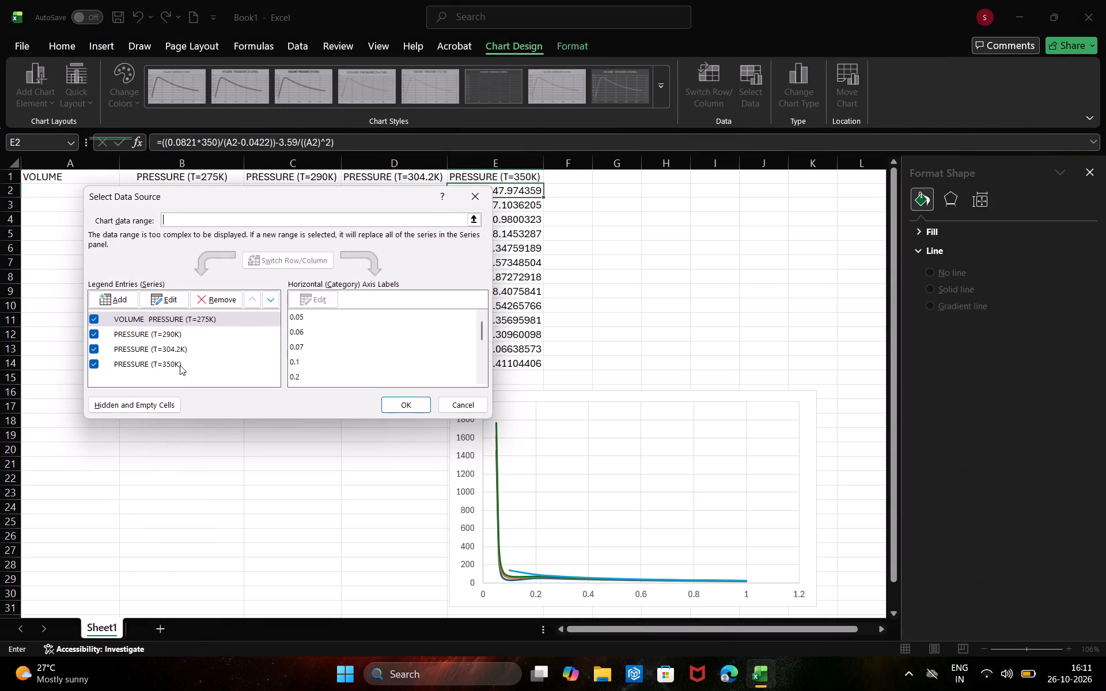
click(180, 365)
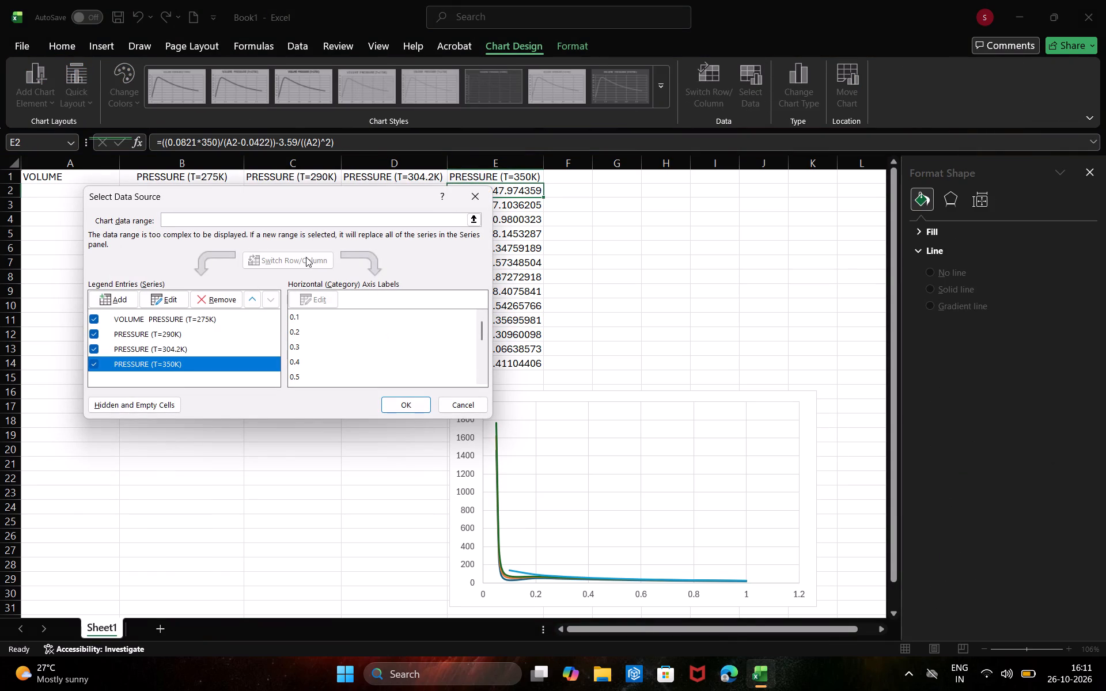
click(162, 292)
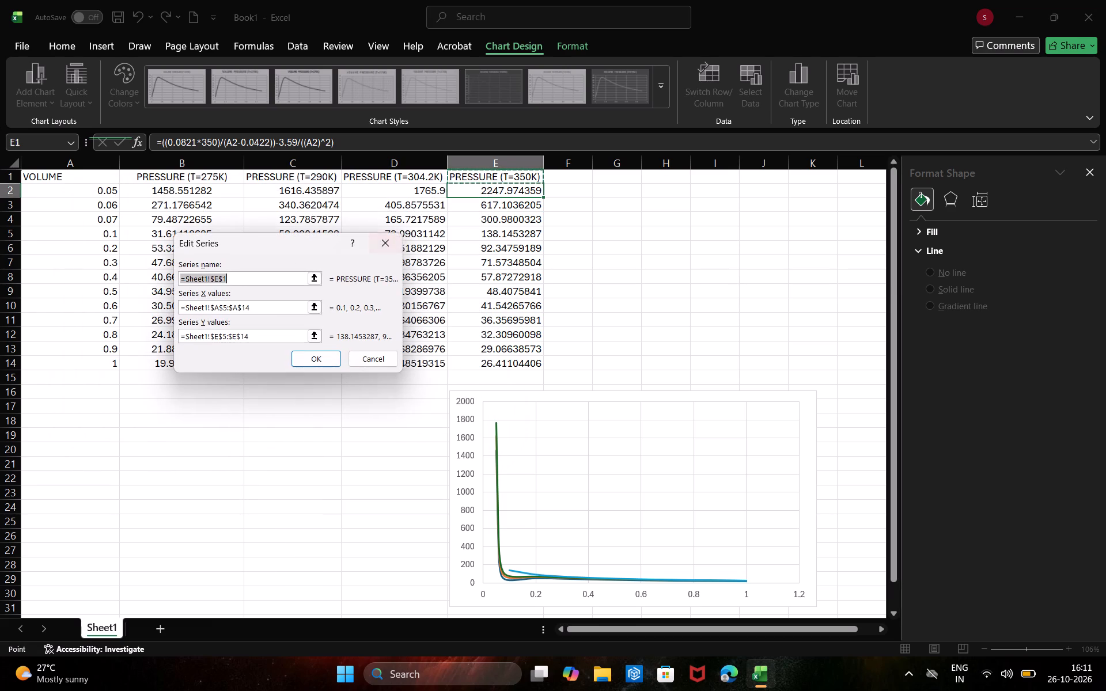
click(268, 307)
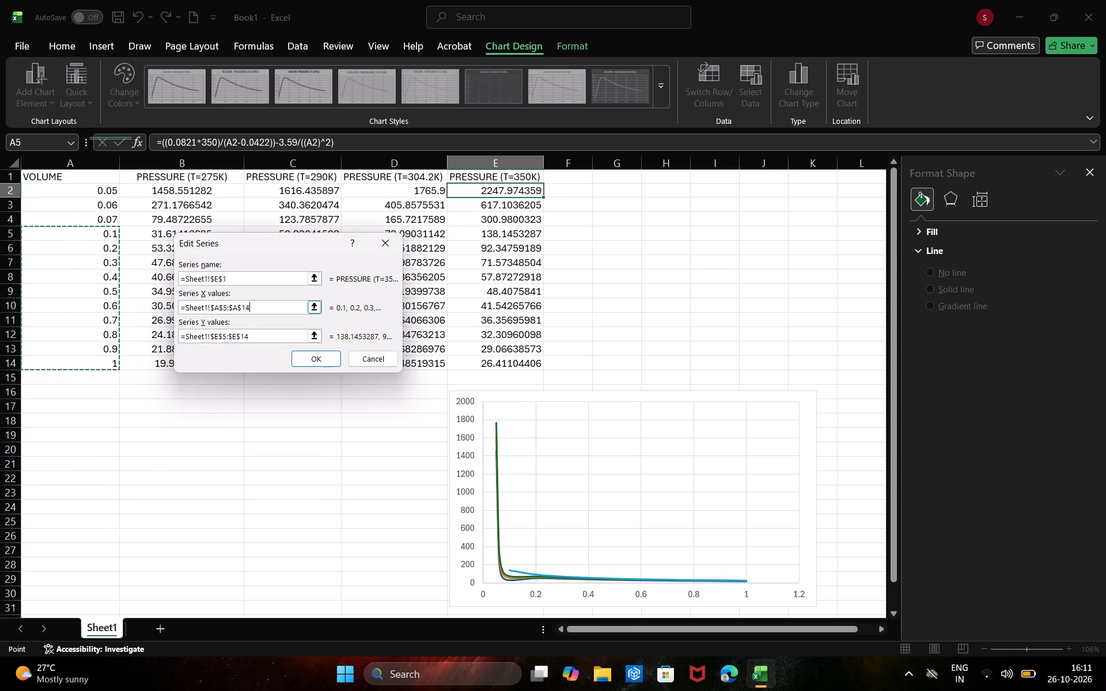
key(BackSpace)
key(BackSpace)
key(BackSpace)
key(BackSpace)
key(BackSpace)
key(BackSpace)
key(BackSpace)
key(BackSpace)
key(BackSpace)
key(BackSpace)
key(BackSpace)
key(BackSpace)
key(BackSpace)
key(BackSpace)
key(BackSpace)
key(BackSpace)
key(BackSpace)
key(BackSpace)
key(BackSpace)
key(BackSpace)
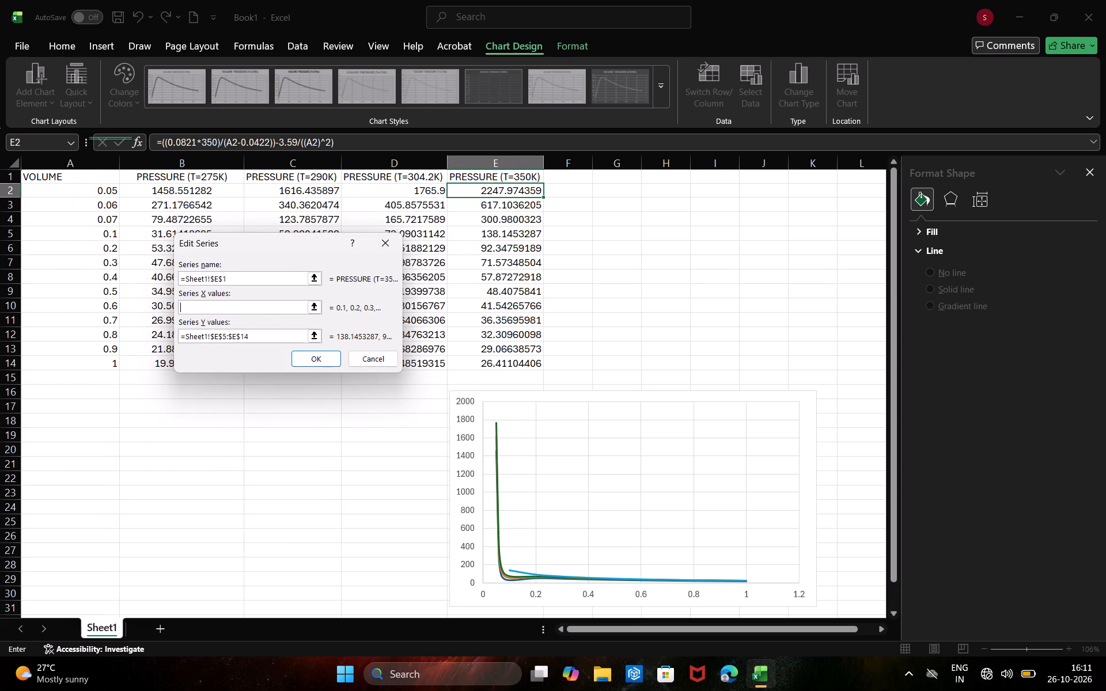
drag(85, 192, 82, 367)
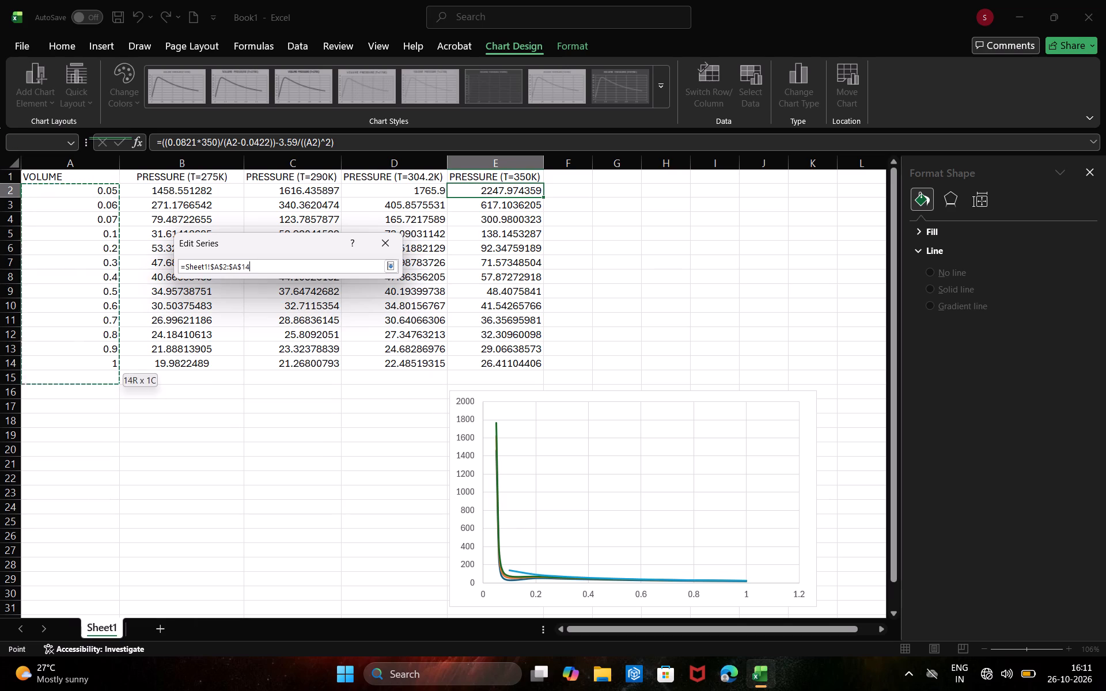
drag(82, 367, 82, 364)
Set the T=350K series' Y values to the pressure range E2:E14 on Sheet1 and apply the data source change.
click(254, 334)
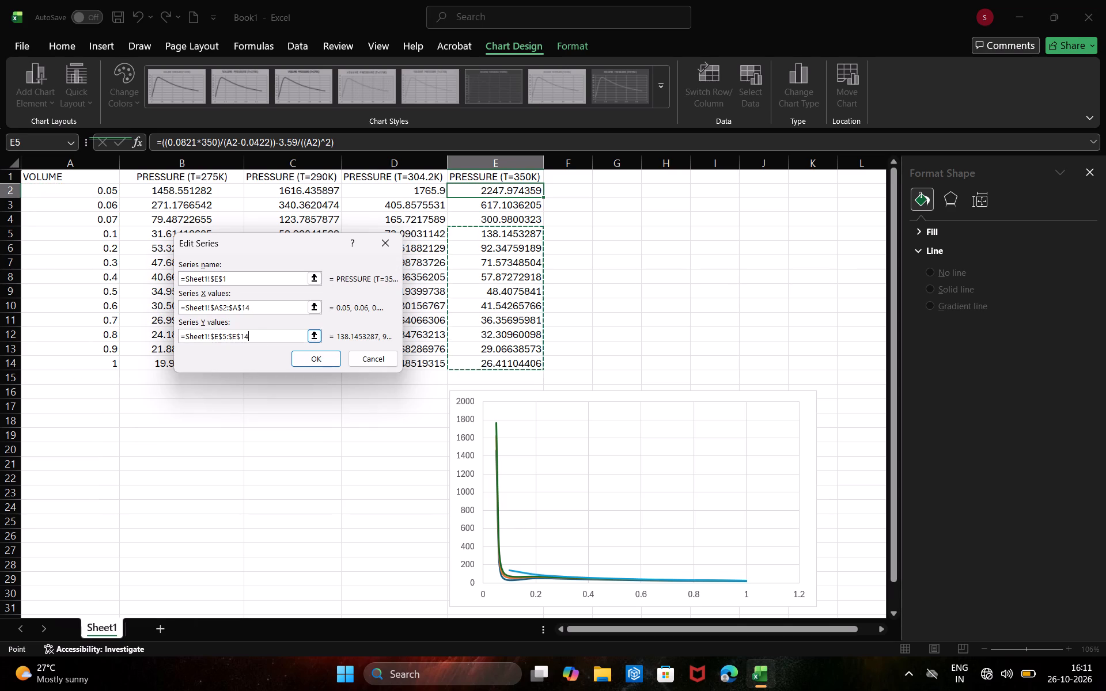
key(BackSpace)
key(BackSpace)
key(BackSpace)
key(BackSpace)
key(BackSpace)
key(BackSpace)
key(BackSpace)
key(BackSpace)
key(BackSpace)
key(BackSpace)
key(BackSpace)
key(BackSpace)
key(BackSpace)
key(BackSpace)
key(BackSpace)
key(BackSpace)
key(BackSpace)
key(BackSpace)
key(BackSpace)
key(BackSpace)
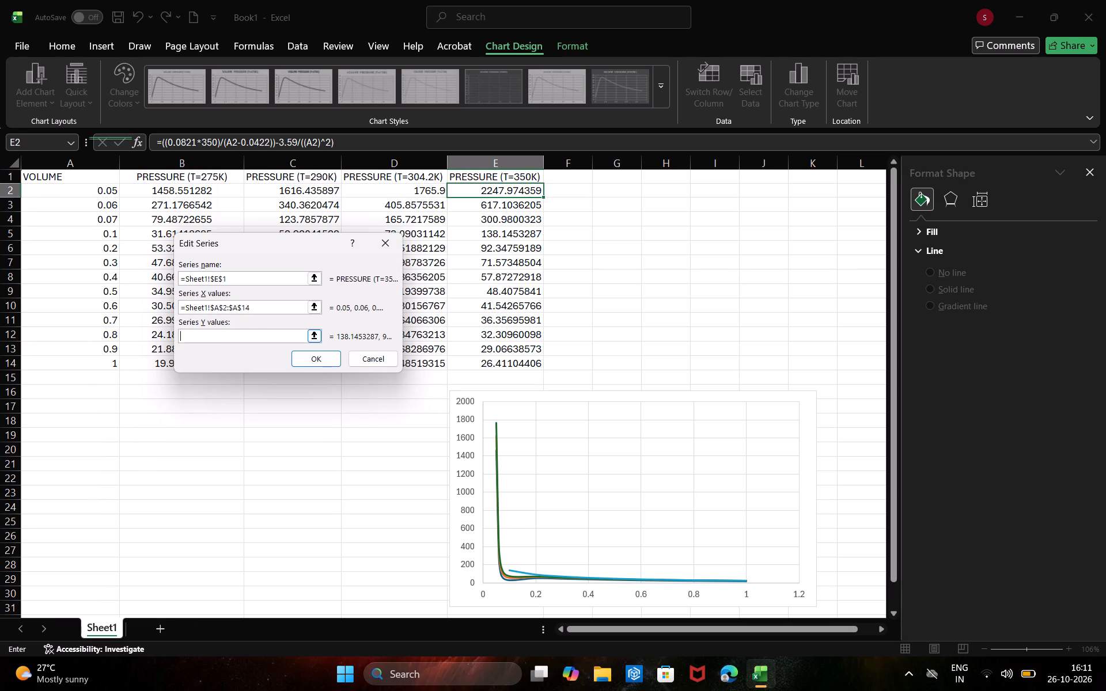
drag(513, 191, 509, 336)
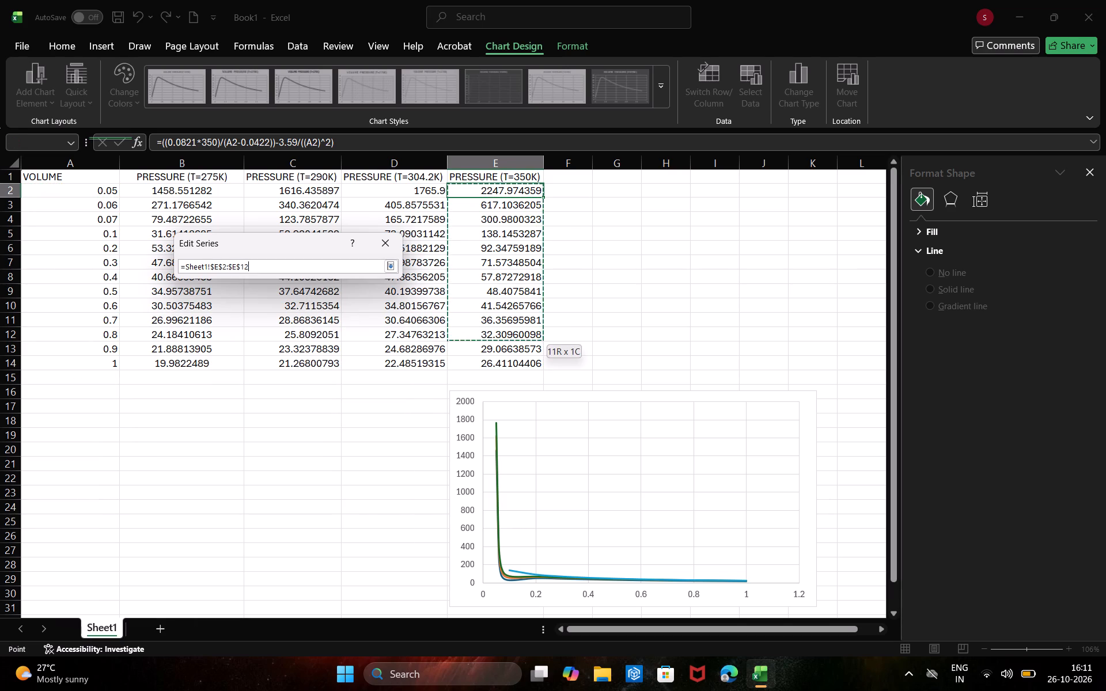
drag(509, 336, 508, 364)
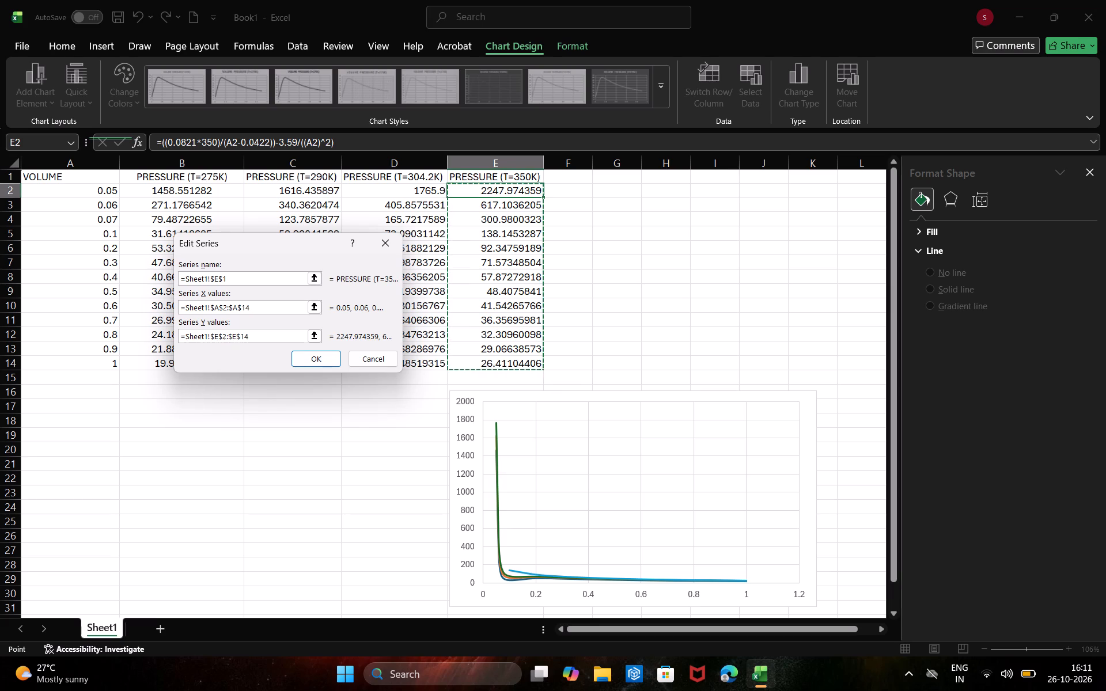
click(329, 363)
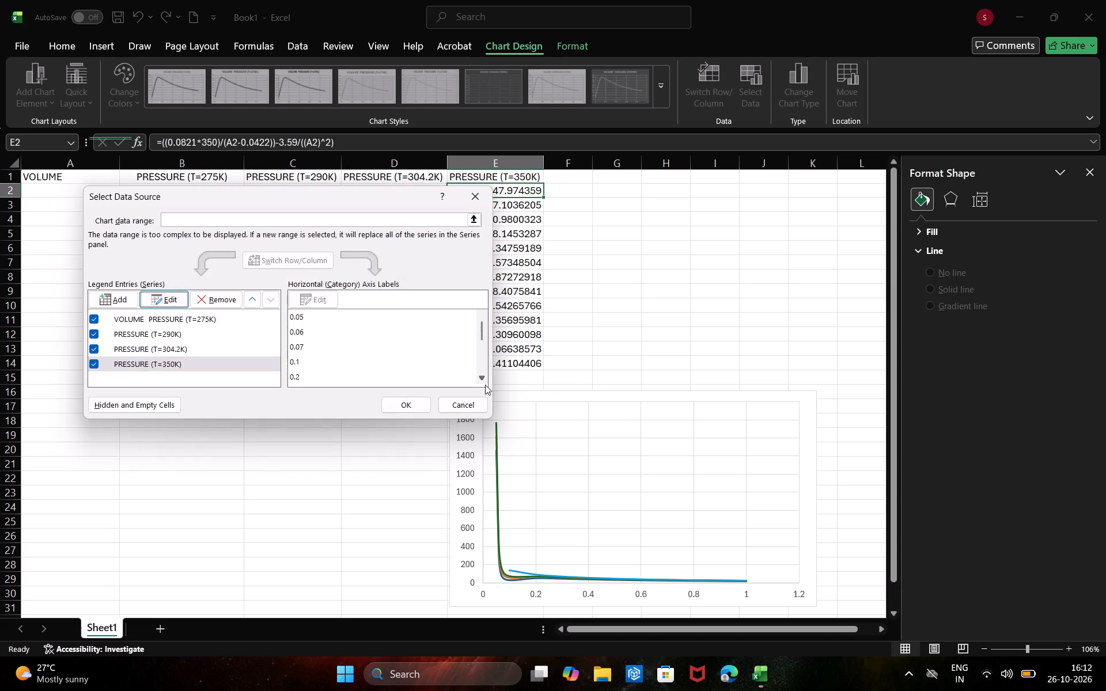
click(421, 400)
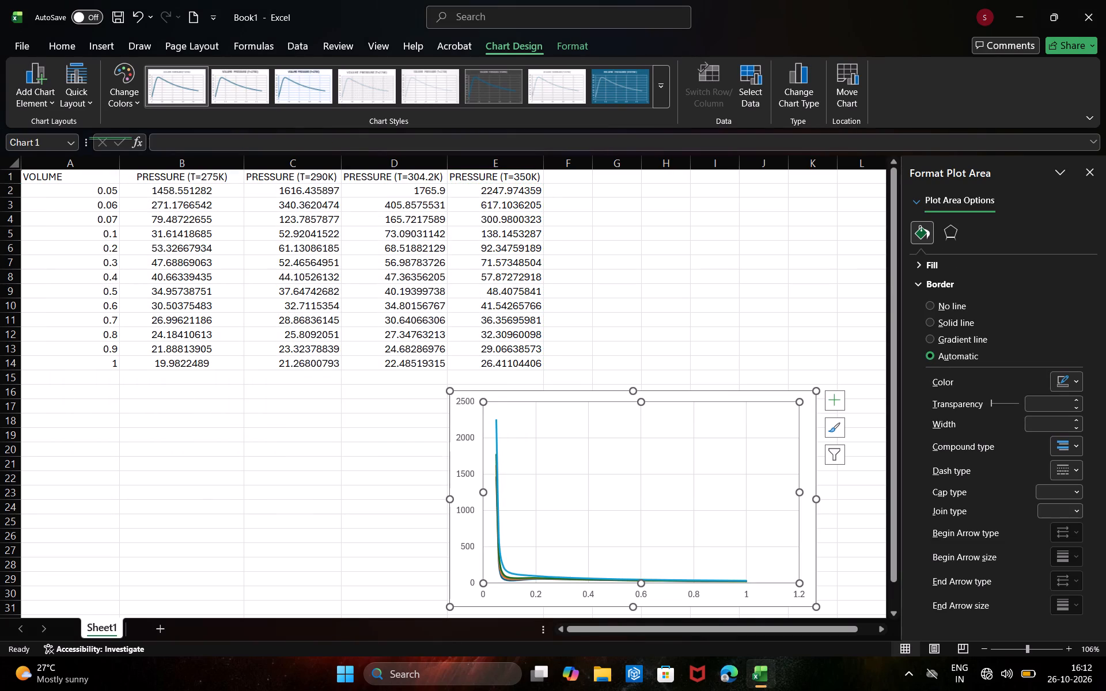
Resize the chart from its upper-left corner so it starts in column D at about row 16, clear of the table, and deselect it.
drag(448, 390, 350, 313)
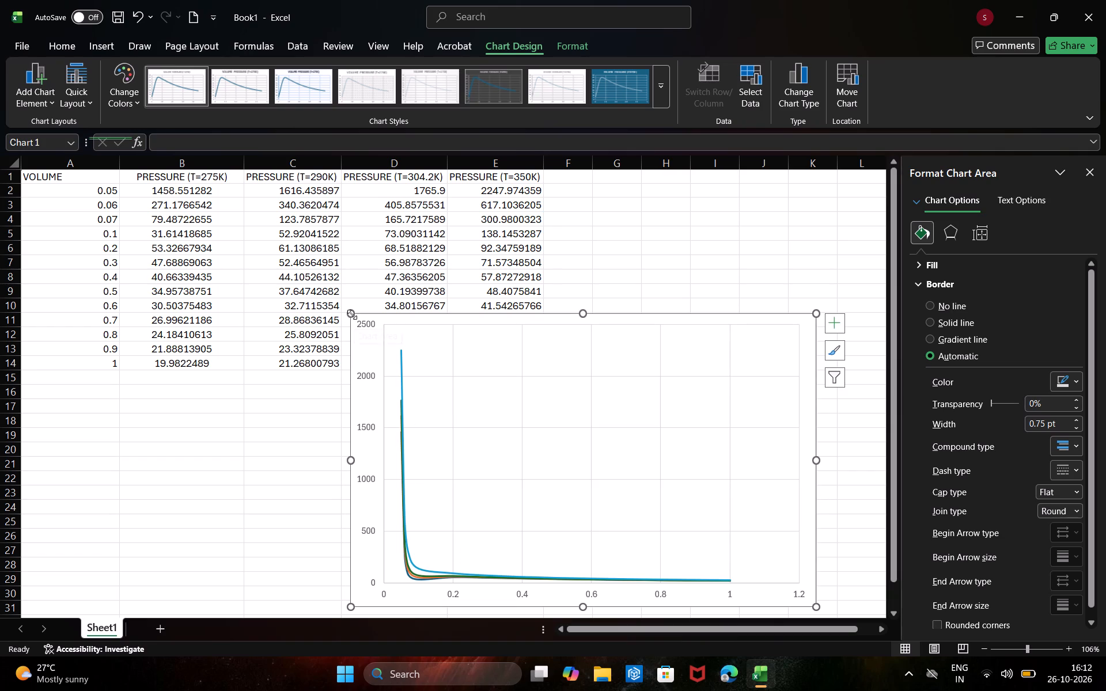
drag(352, 314, 425, 396)
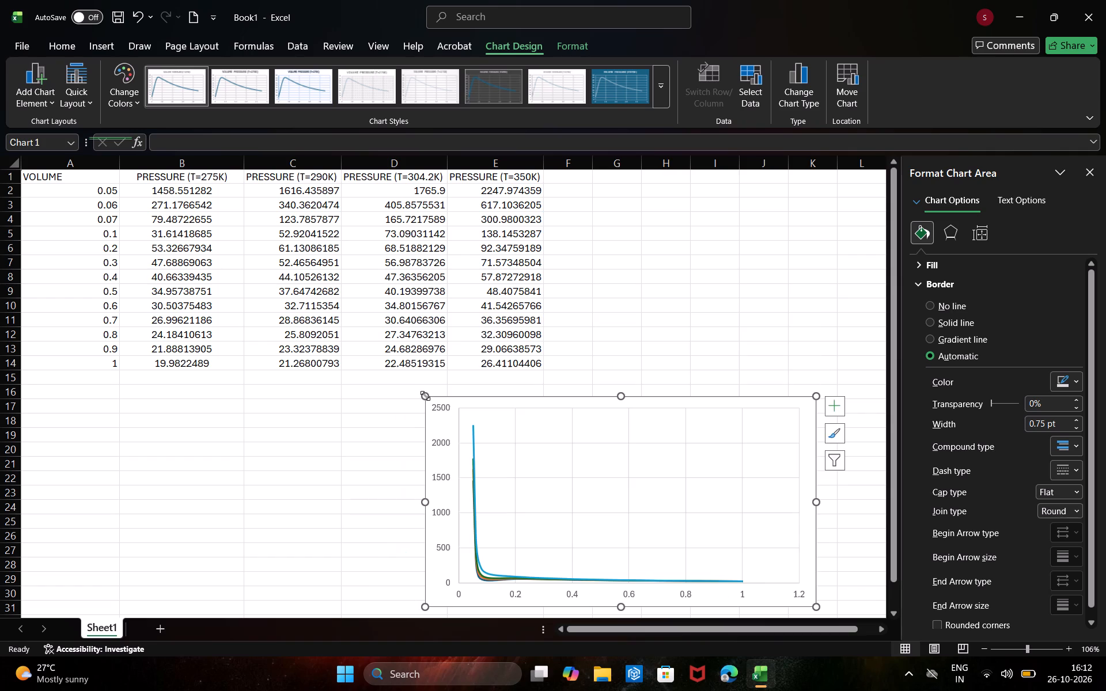
click(710, 326)
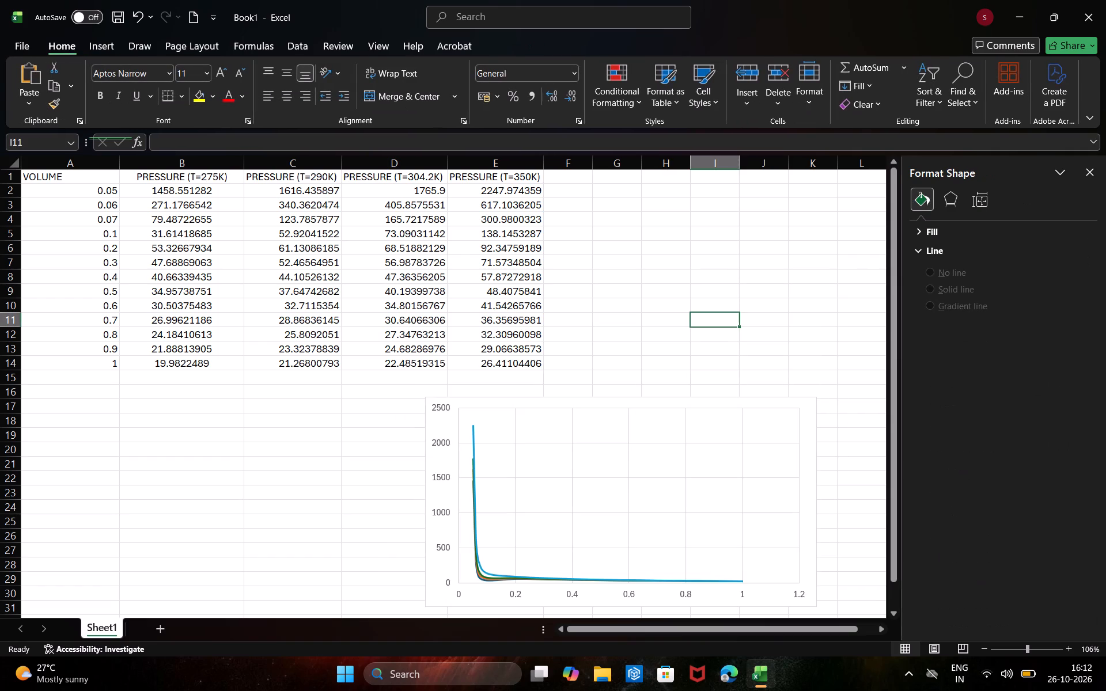
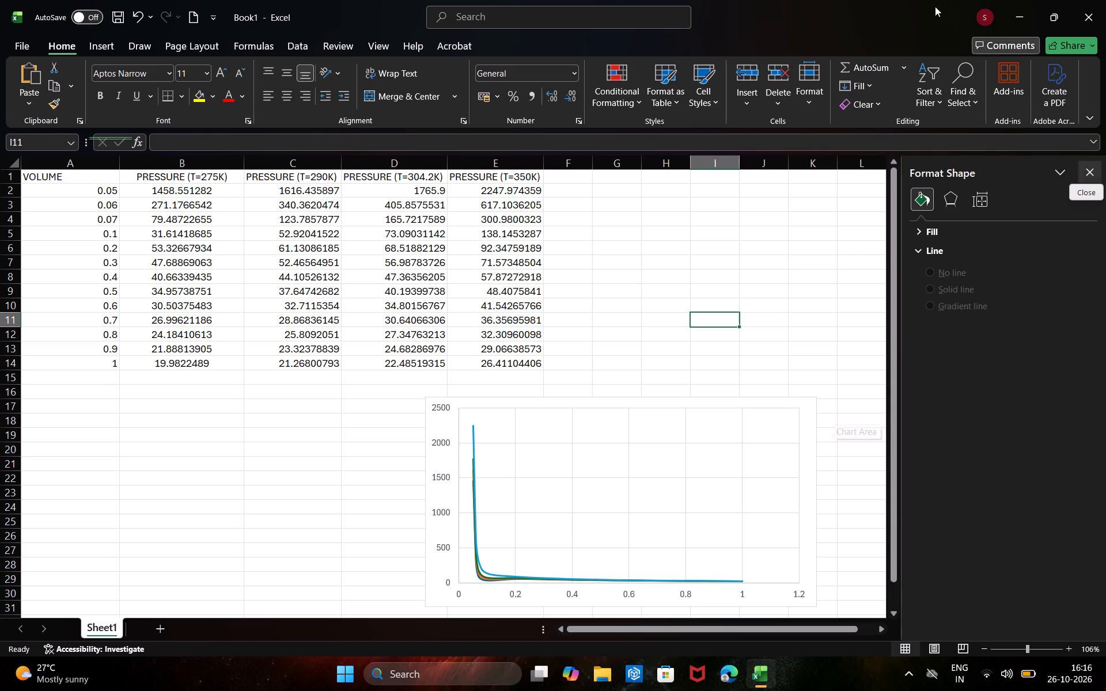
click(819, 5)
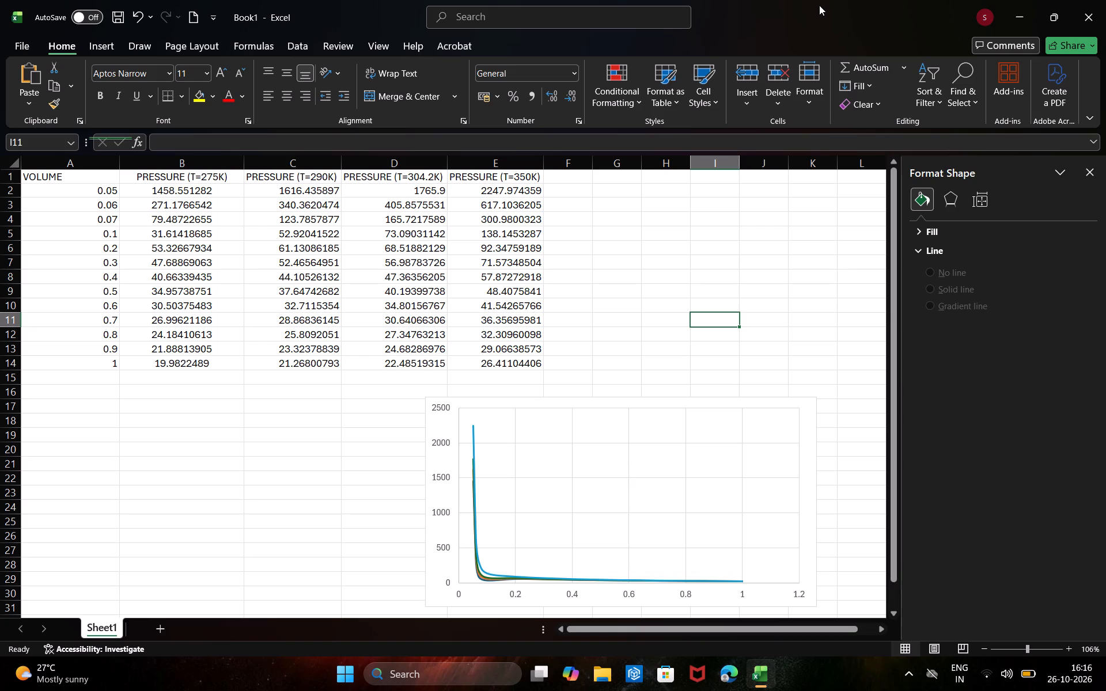
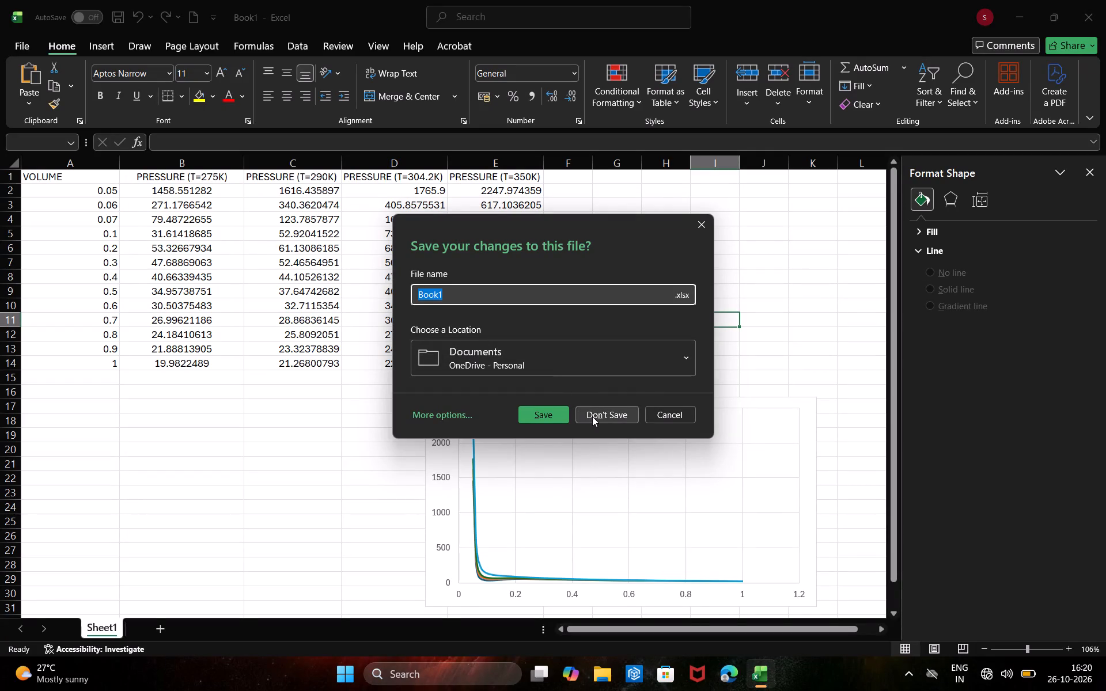
Save the workbook as Book1 in the OneDrive Documents folder while closing it.
click(547, 415)
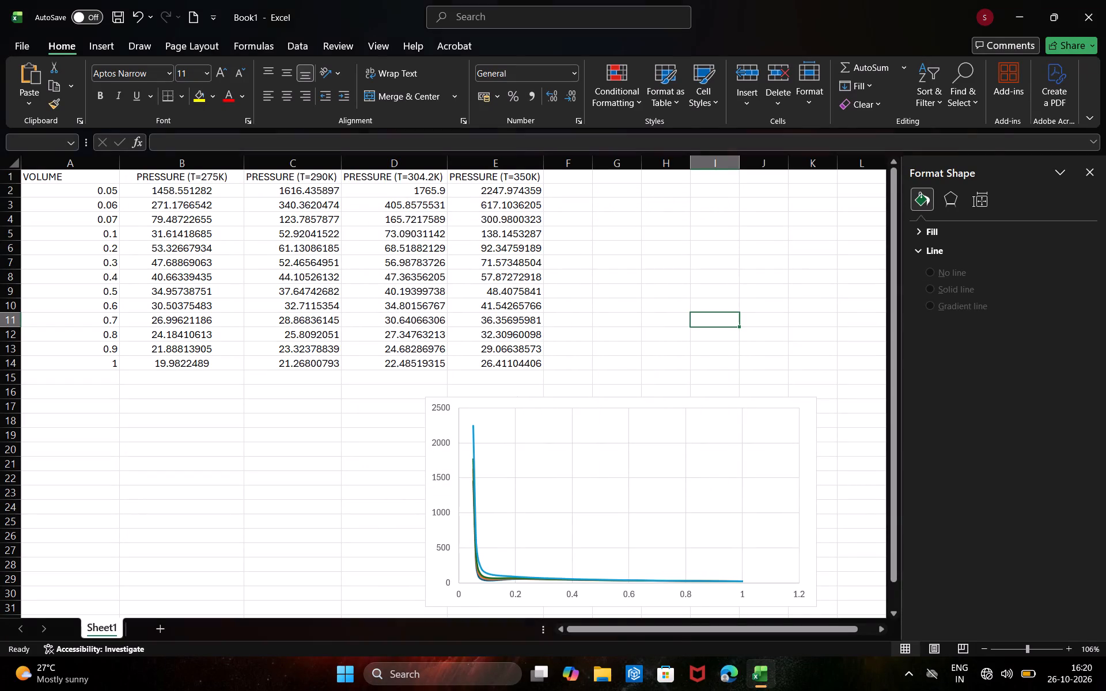